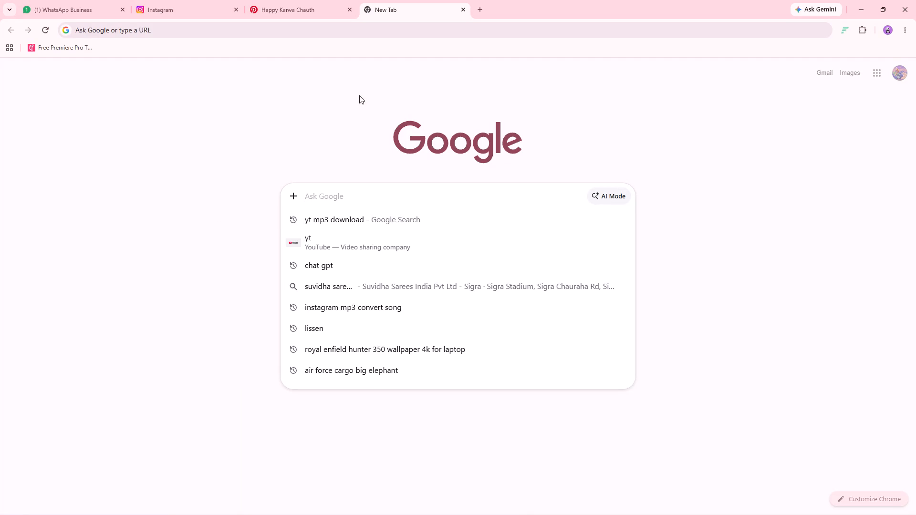
Close the empty new tab beside the Happy Karwa Chauth Pinterest page.
{"action": "left_click", "coordinate": [464, 9]}
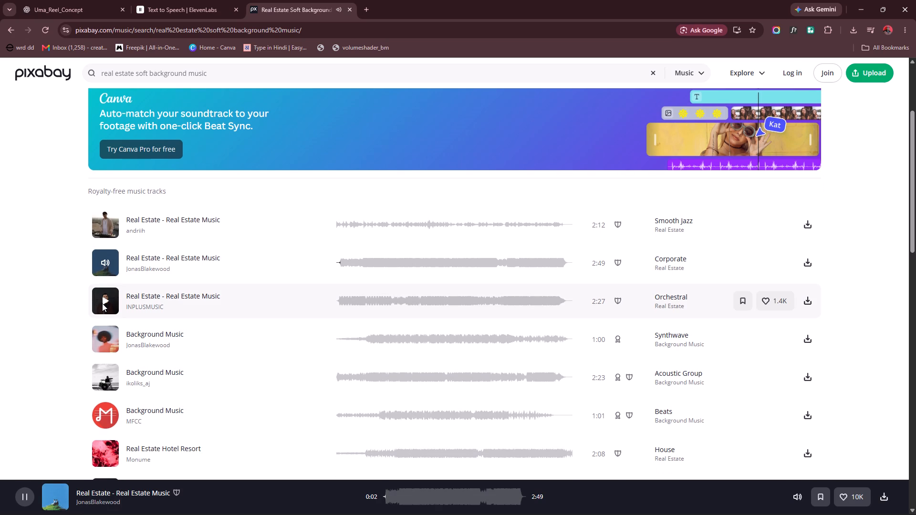
{"action": "left_click", "coordinate": [102, 305]}
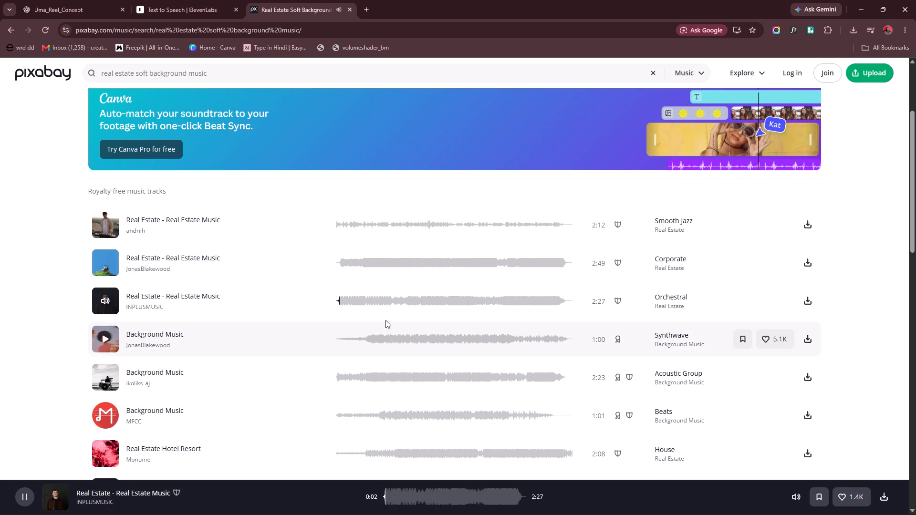
Download the orchestral track "Real Estate - Real Estate Music" by INPLUSMUSIC and dismiss the thank-you dialog.
{"action": "left_click", "coordinate": [805, 302]}
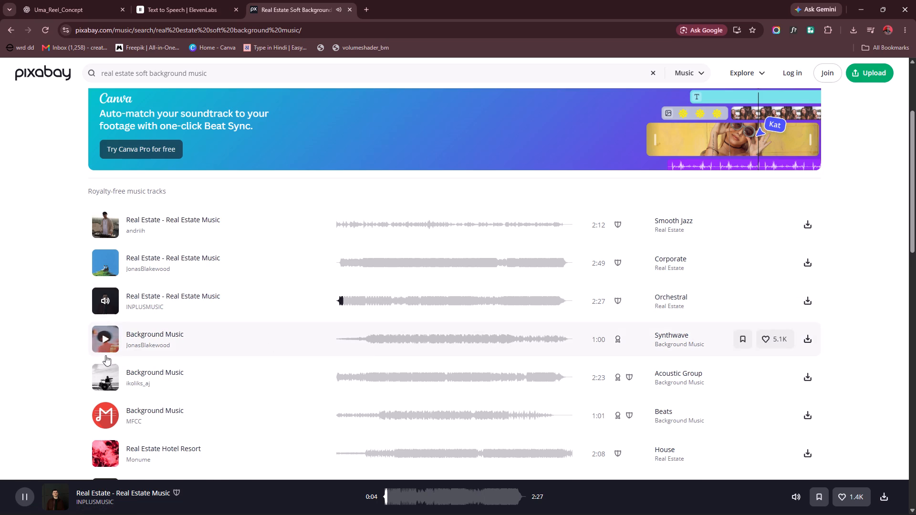
{"action": "scroll", "coordinate": [37, 377], "scroll_direction": "down", "scroll_amount": 2}
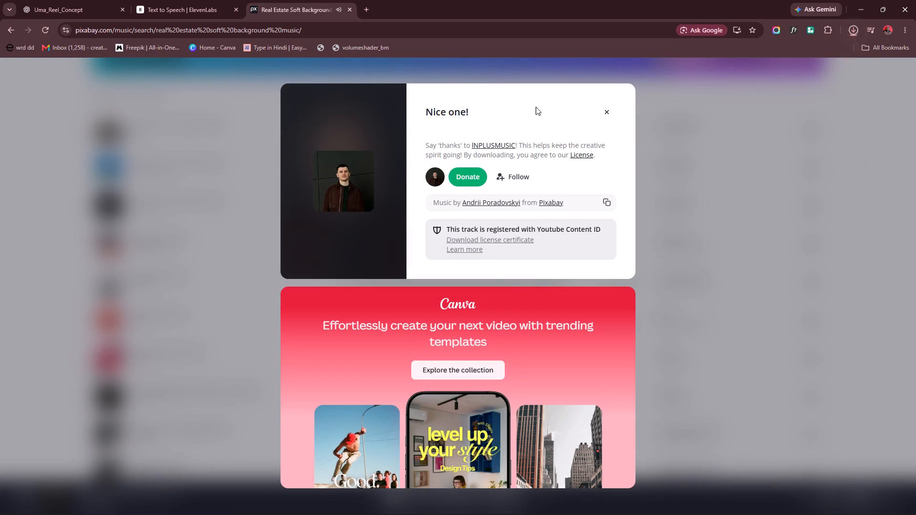
{"action": "left_click", "coordinate": [609, 112]}
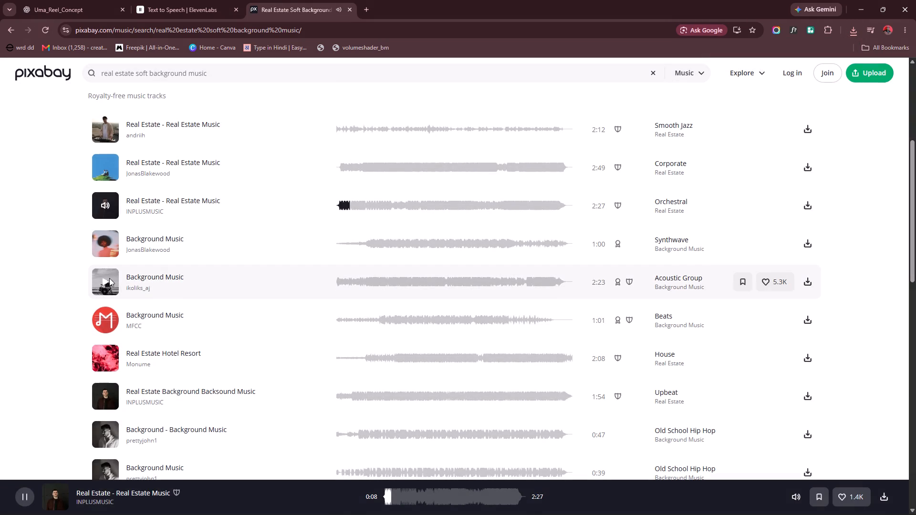
Preview the acoustic "Background Music" track by ikoliks_aj briefly, then pause it.
{"action": "left_click", "coordinate": [108, 279]}
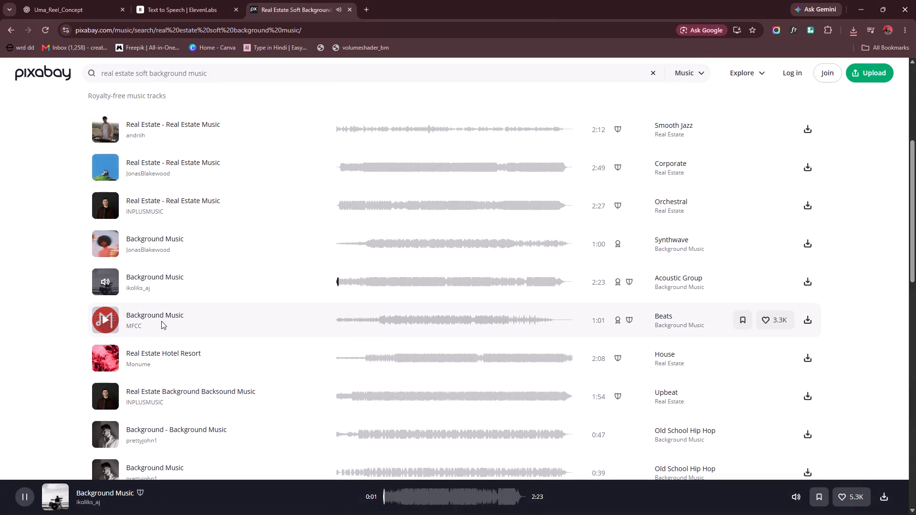
{"action": "left_click", "coordinate": [103, 282]}
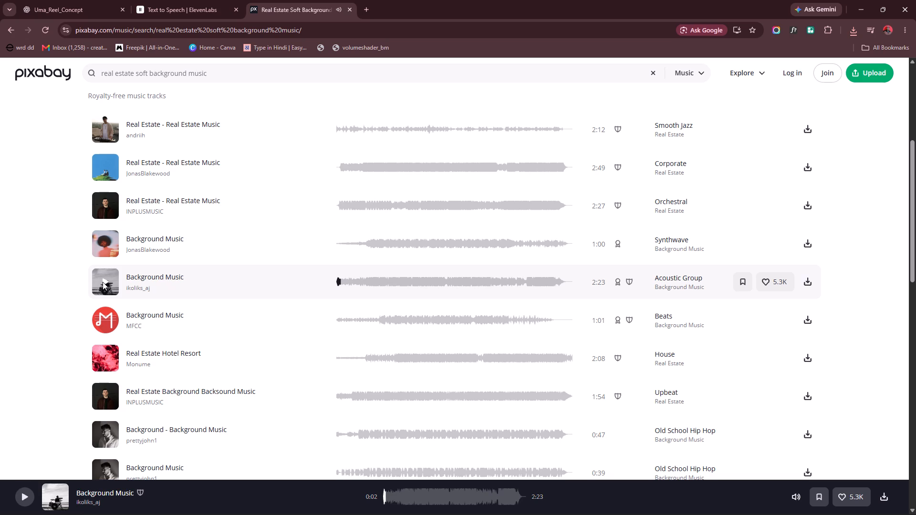
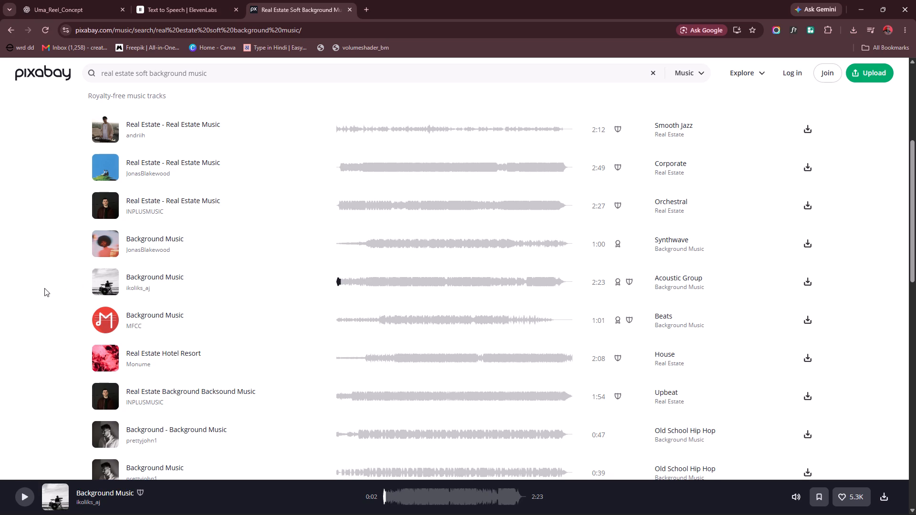
Resume the acoustic "Background Music" preview by ikoliks_aj, pause it, and briefly preview the Beats track "Background Music" by MFCC.
{"action": "left_click", "coordinate": [102, 283]}
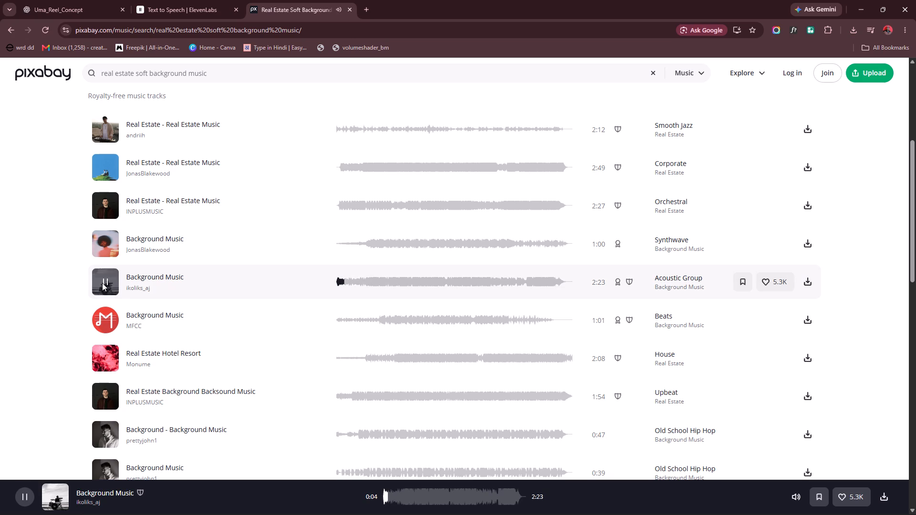
{"action": "left_click", "coordinate": [104, 278]}
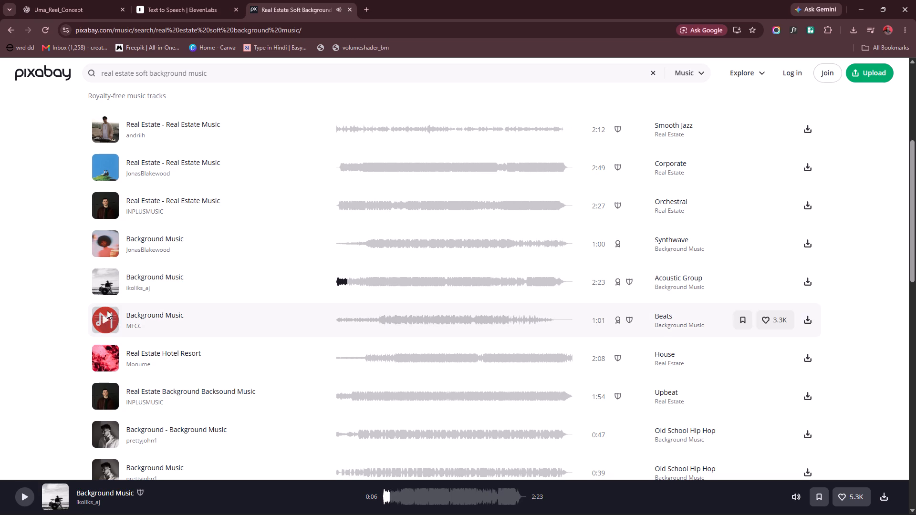
{"action": "left_click", "coordinate": [103, 320]}
{"action": "left_click", "coordinate": [103, 320]}
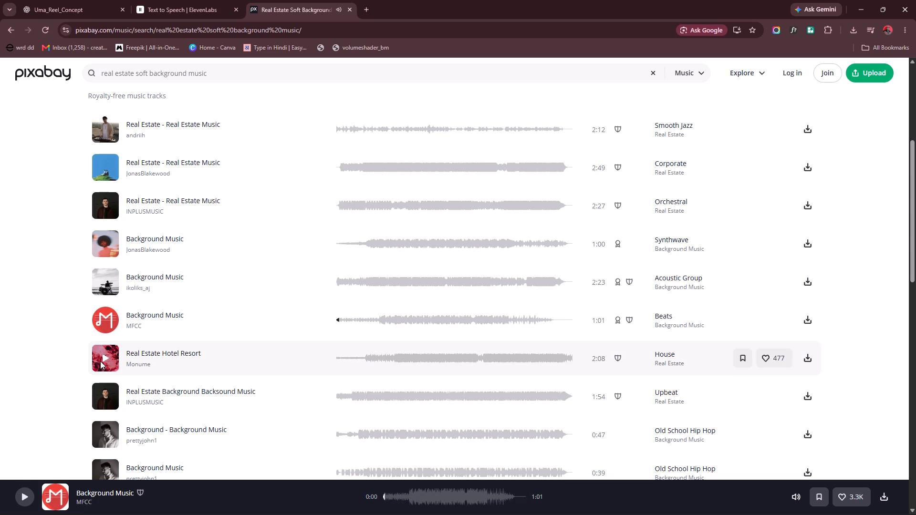
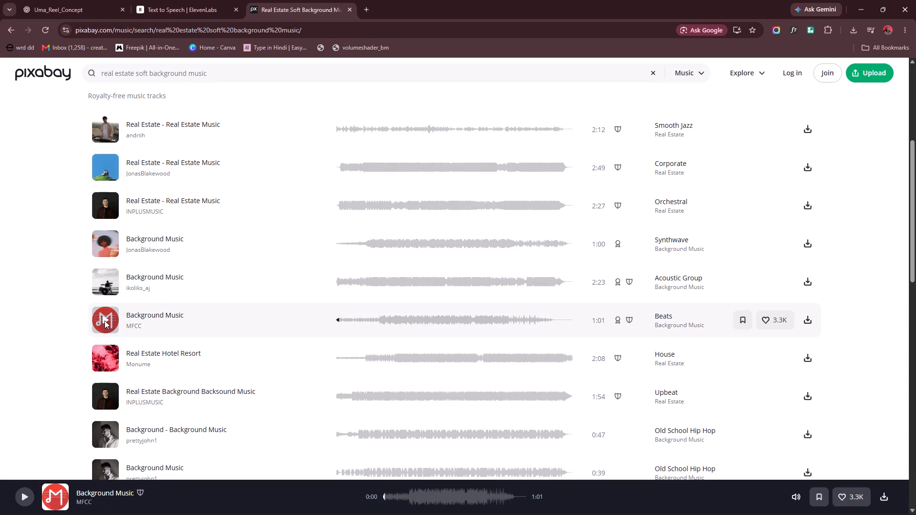
Preview successive tracks, from "Real Estate Hotel Resort" by Monume through the Wedding track "Background Music" by NastelBom.
{"action": "left_click", "coordinate": [104, 365]}
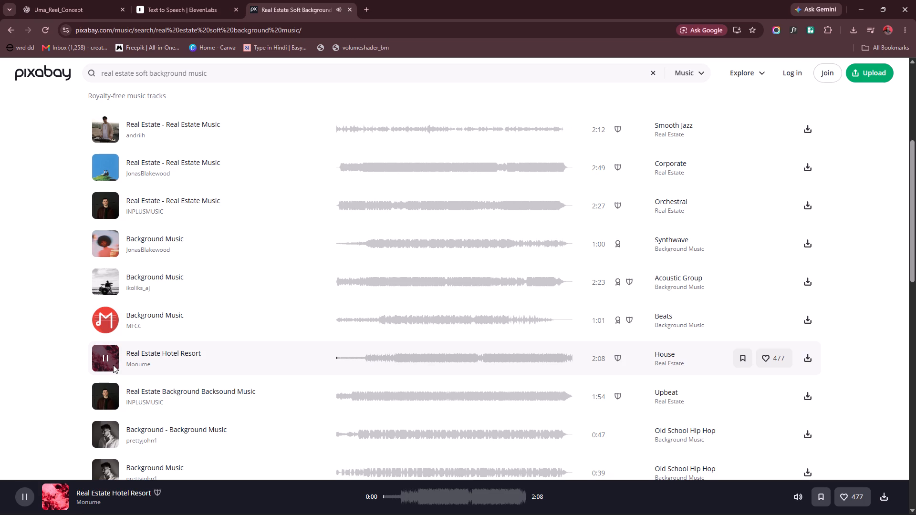
{"action": "left_click", "coordinate": [107, 354]}
{"action": "left_click", "coordinate": [102, 387]}
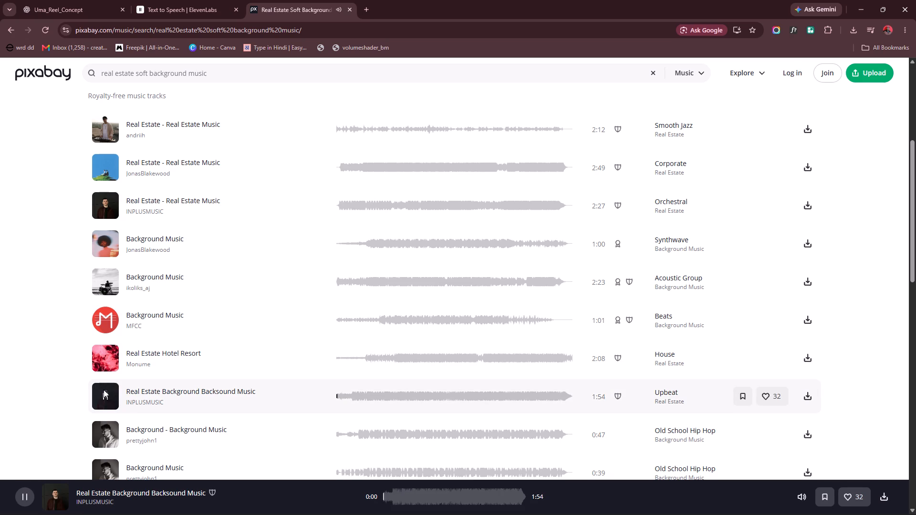
{"action": "left_click", "coordinate": [106, 433]}
{"action": "scroll", "coordinate": [91, 401], "scroll_direction": "down", "scroll_amount": 1}
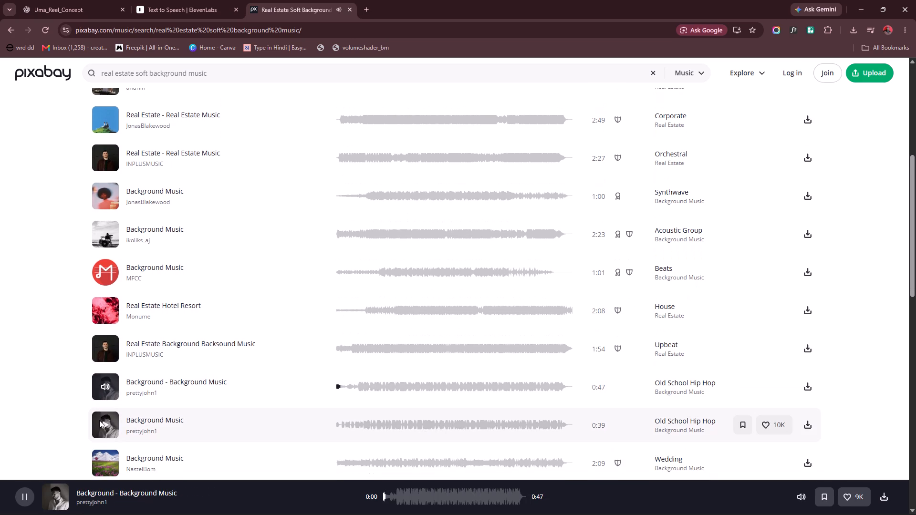
{"action": "left_click", "coordinate": [103, 424]}
{"action": "scroll", "coordinate": [93, 395], "scroll_direction": "down", "scroll_amount": 2}
{"action": "left_click", "coordinate": [108, 366]}
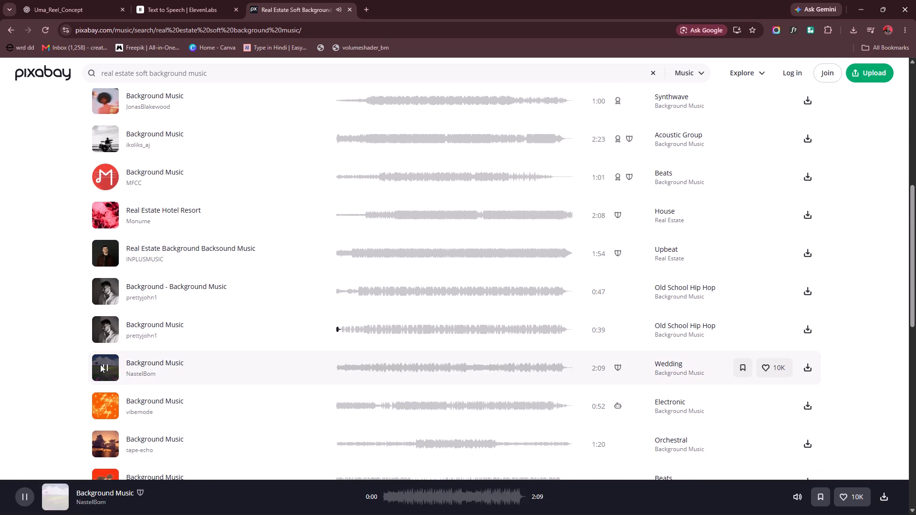
Download the Wedding track "Background Music" by NastelBom and stop its preview.
{"action": "scroll", "coordinate": [82, 359], "scroll_direction": "down", "scroll_amount": 2}
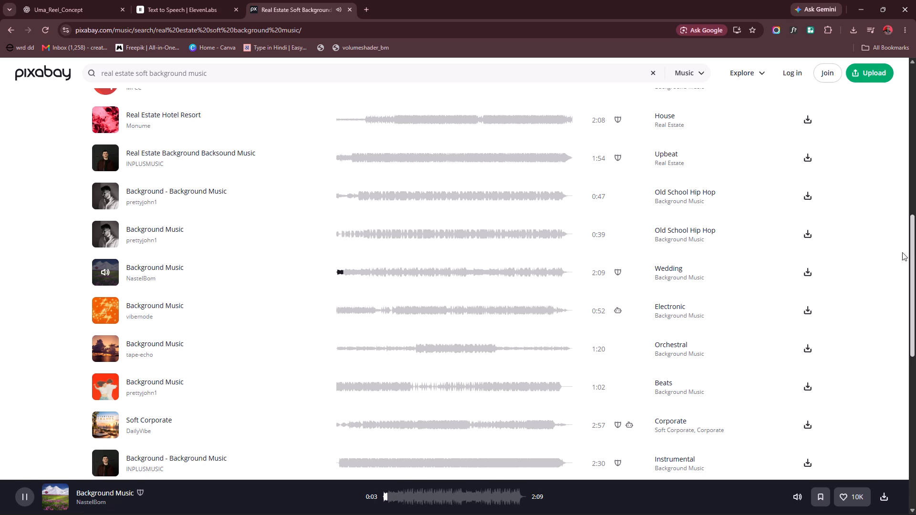
{"action": "left_click", "coordinate": [808, 273]}
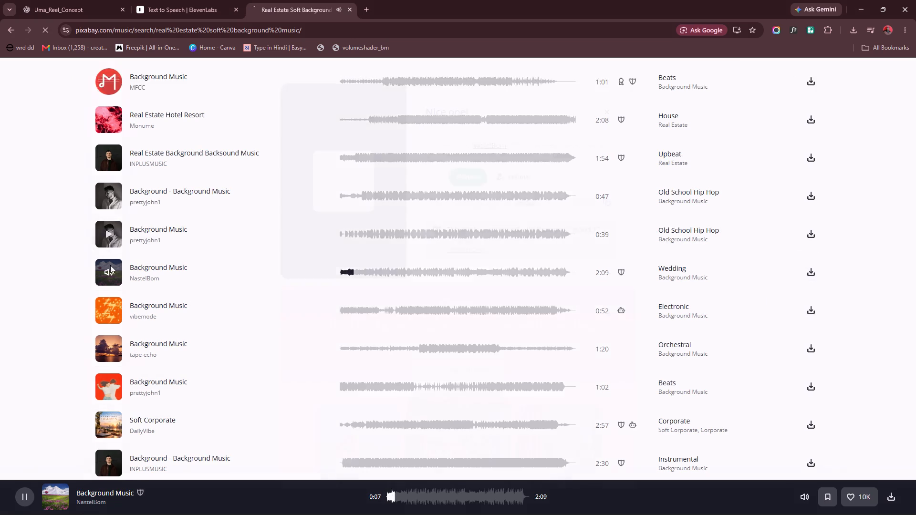
{"action": "left_click", "coordinate": [607, 113]}
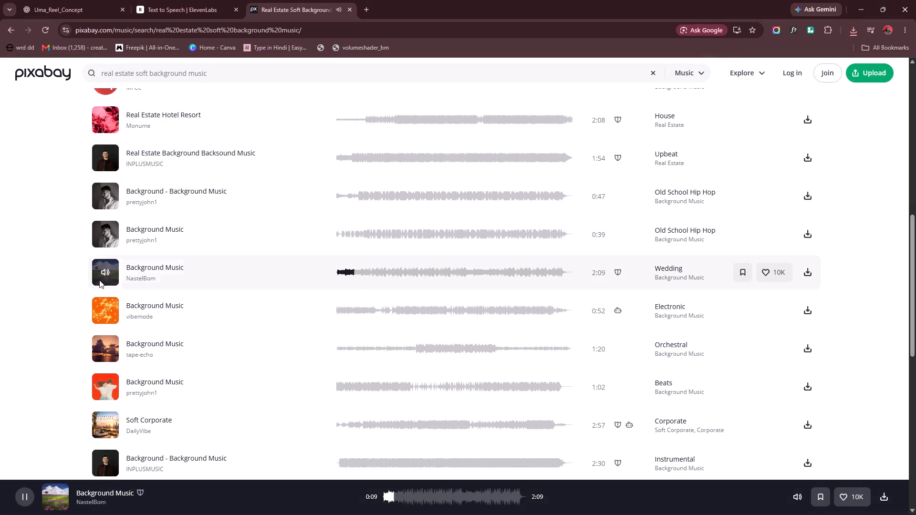
{"action": "left_click", "coordinate": [104, 276]}
Import the downloaded nastelbom-background-music and Inplusmusic real-estate tracks from the Downloads folder into the Uma_Blossom_Home_Edit project in Premiere.
{"action": "left_click", "coordinate": [509, 505]}
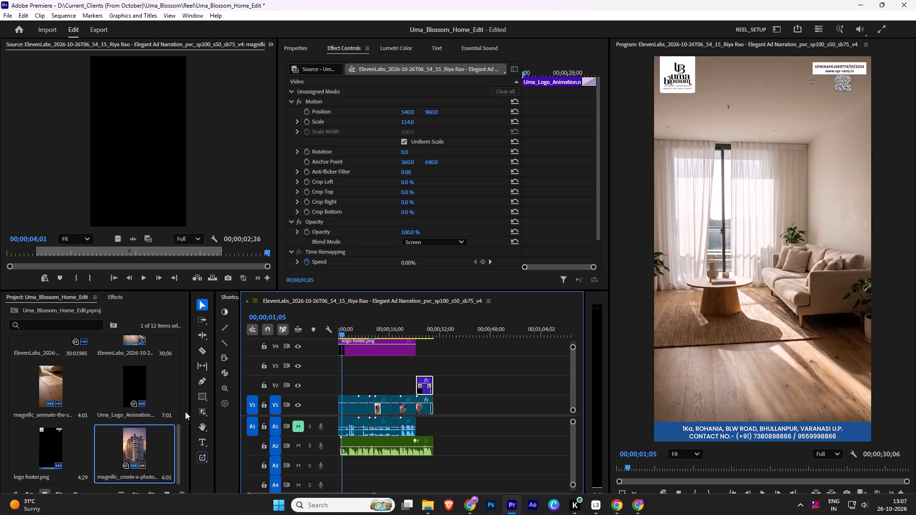
{"action": "left_click", "coordinate": [424, 499]}
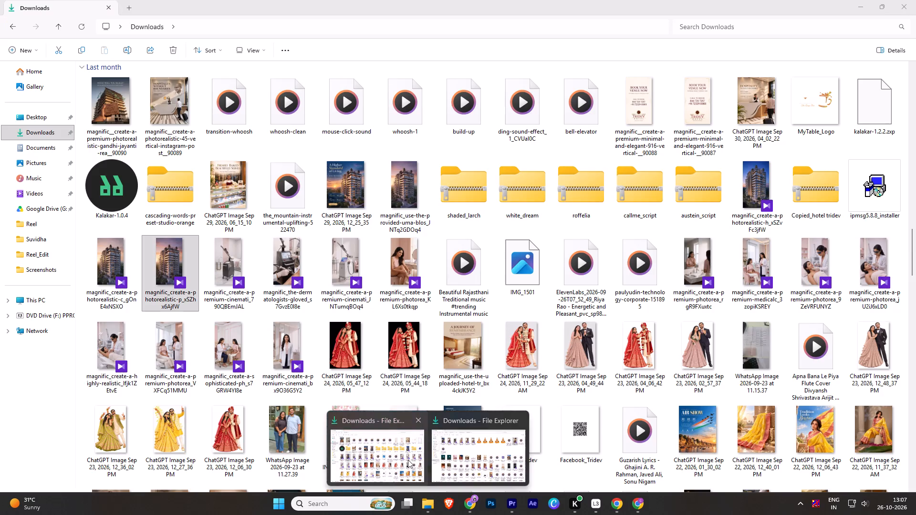
{"action": "left_click", "coordinate": [447, 460]}
{"action": "left_click", "coordinate": [628, 176]}
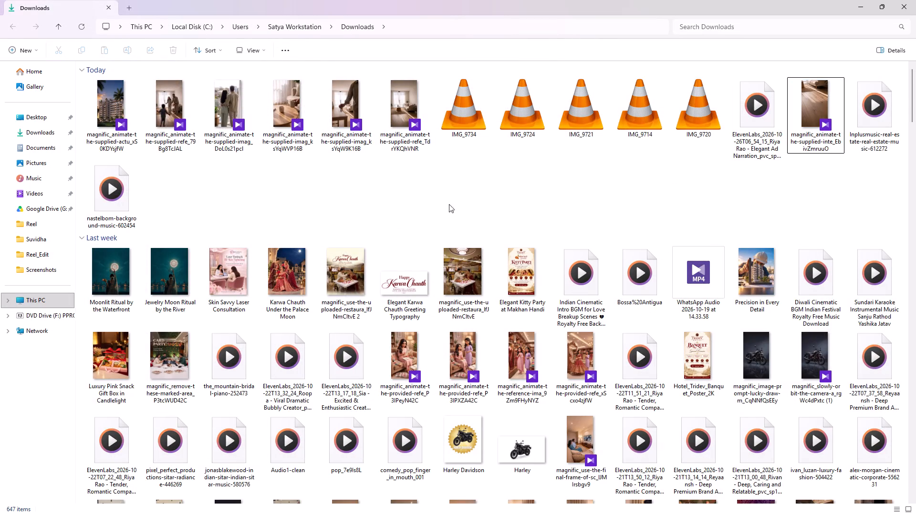
{"action": "left_click", "coordinate": [74, 23]}
{"action": "left_click", "coordinate": [80, 26]}
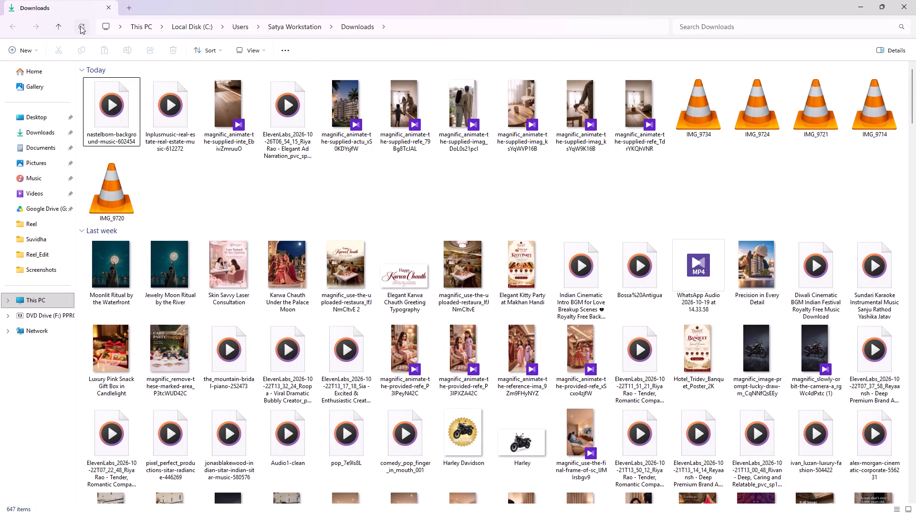
{"action": "left_click", "coordinate": [205, 190]}
{"action": "left_click", "coordinate": [118, 105]}
{"action": "left_click", "coordinate": [174, 118], "text": "shift"}
{"action": "left_click_drag", "start_coordinate": [167, 112], "coordinate": [177, 125]}
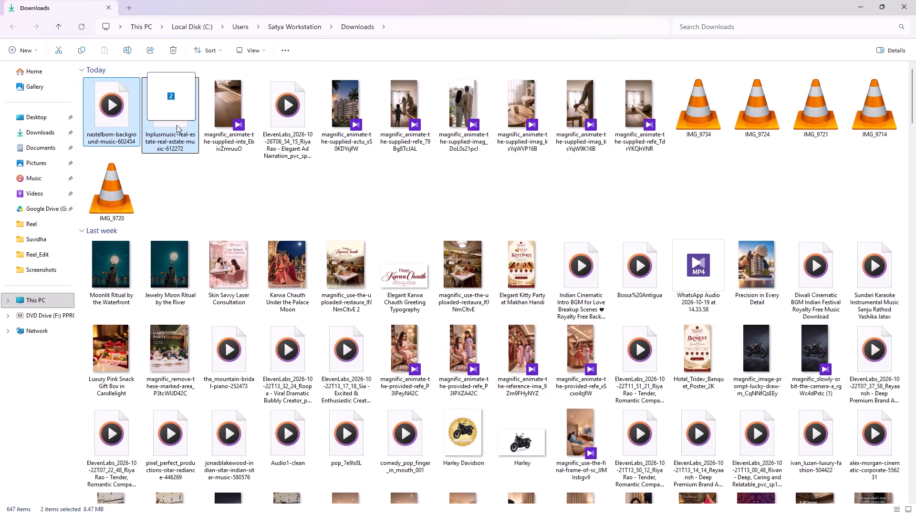
{"action": "left_click_drag", "start_coordinate": [177, 125], "coordinate": [126, 490]}
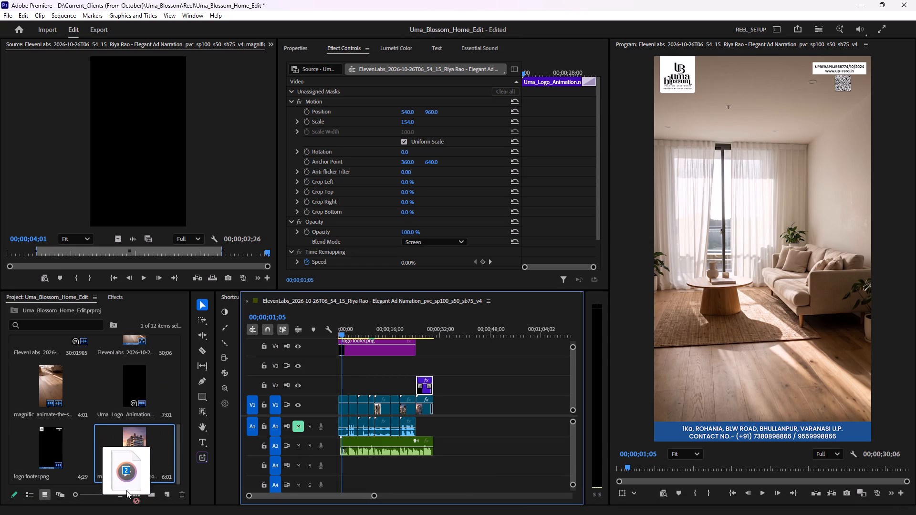
{"action": "left_click_drag", "start_coordinate": [126, 490], "coordinate": [109, 394]}
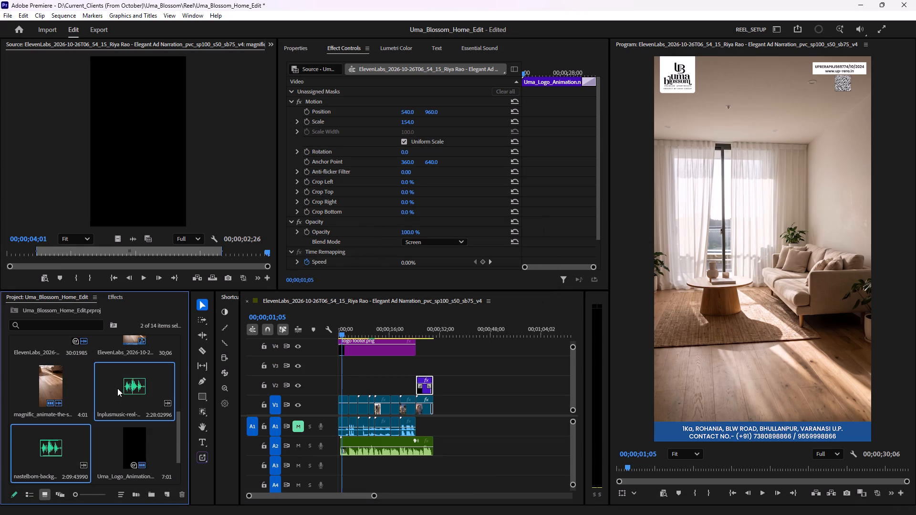
Place the nastelbom background music on audio track A3 at the start of the sequence.
{"action": "left_click", "coordinate": [51, 443]}
{"action": "left_click_drag", "start_coordinate": [41, 446], "coordinate": [344, 476]}
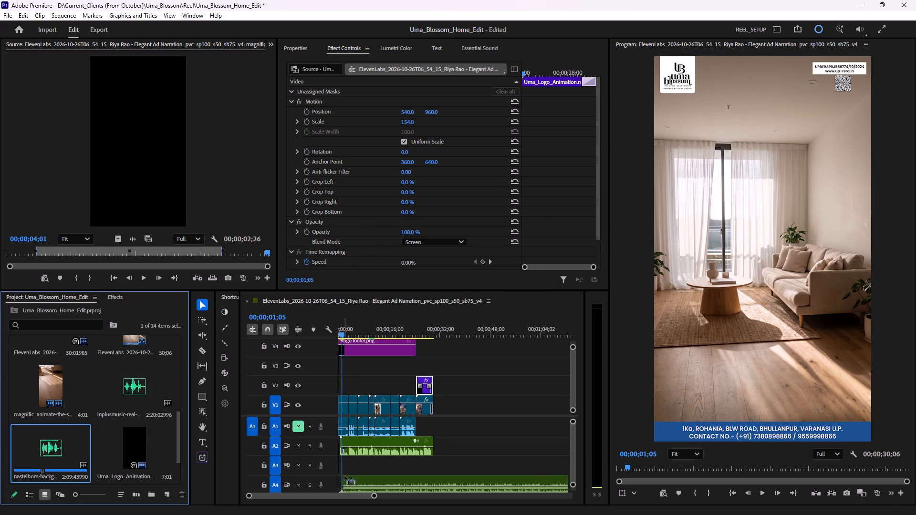
{"action": "left_click_drag", "start_coordinate": [344, 476], "coordinate": [327, 462]}
Play the sequence from the start with the A3 music and open the music clip's volume level.
{"action": "left_click_drag", "start_coordinate": [350, 329], "coordinate": [320, 332]}
{"action": "key", "text": "space"}
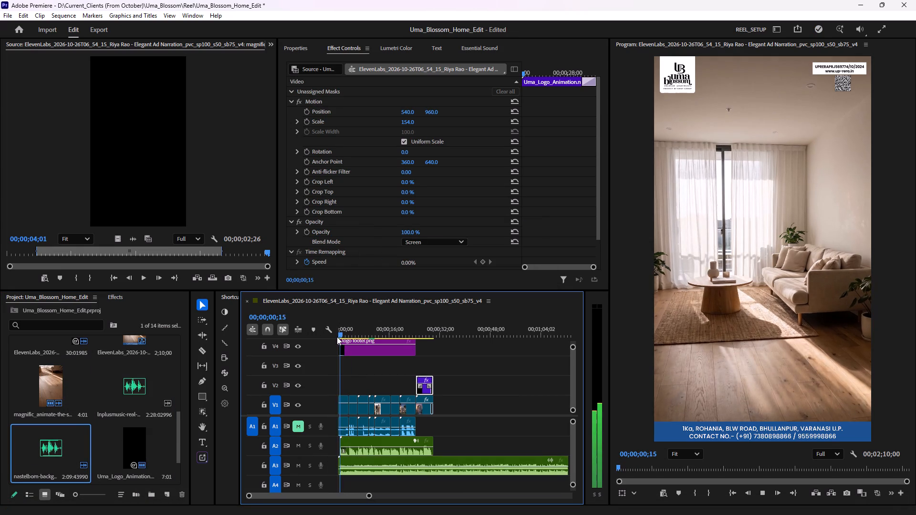
{"action": "left_click", "coordinate": [367, 466]}
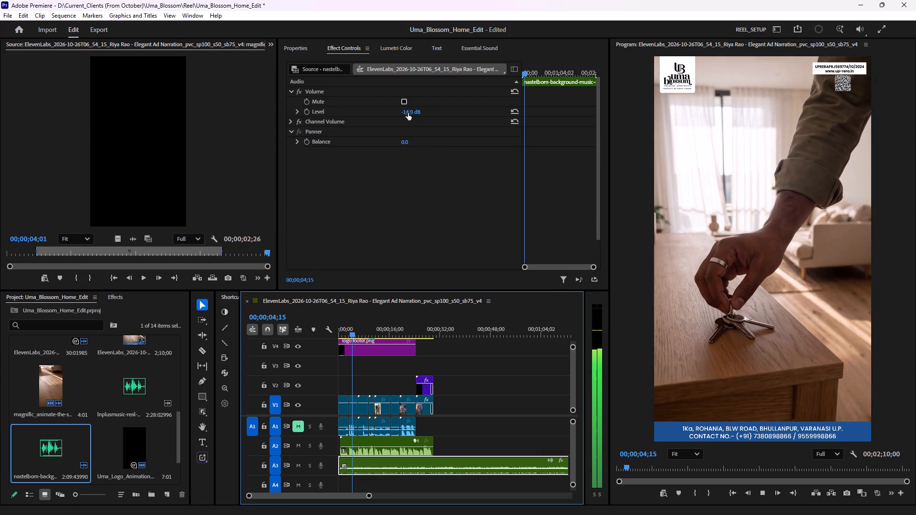
{"action": "left_click", "coordinate": [408, 113]}
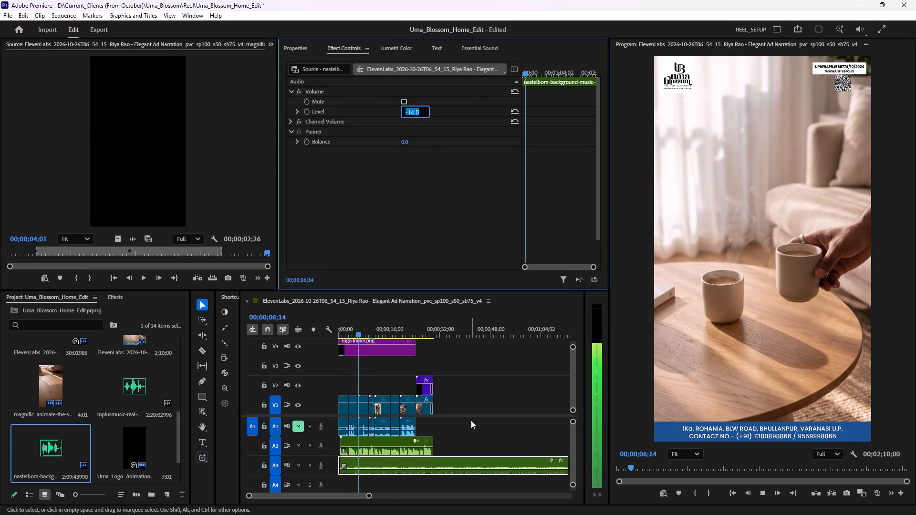
{"action": "left_click", "coordinate": [471, 420]}
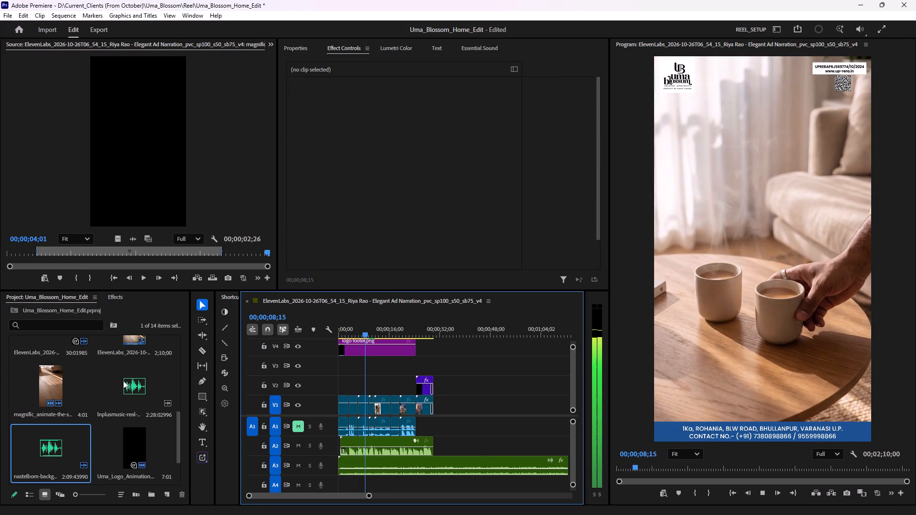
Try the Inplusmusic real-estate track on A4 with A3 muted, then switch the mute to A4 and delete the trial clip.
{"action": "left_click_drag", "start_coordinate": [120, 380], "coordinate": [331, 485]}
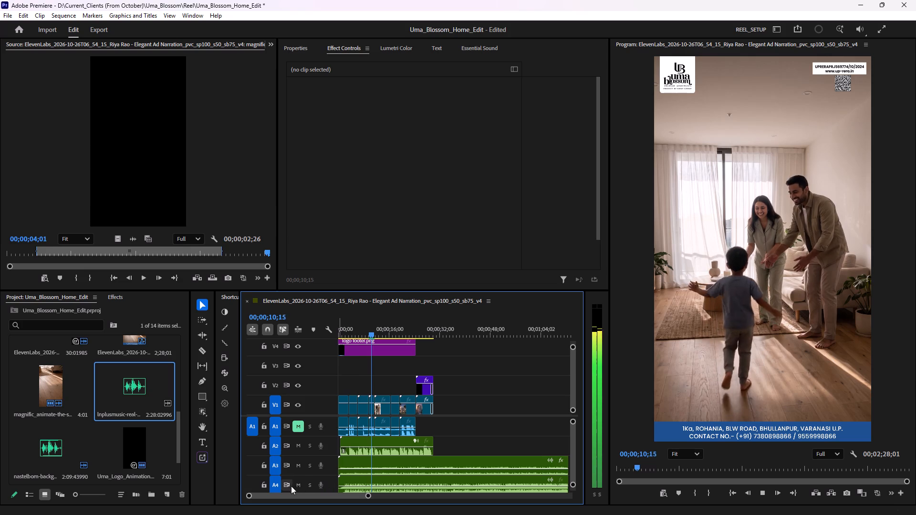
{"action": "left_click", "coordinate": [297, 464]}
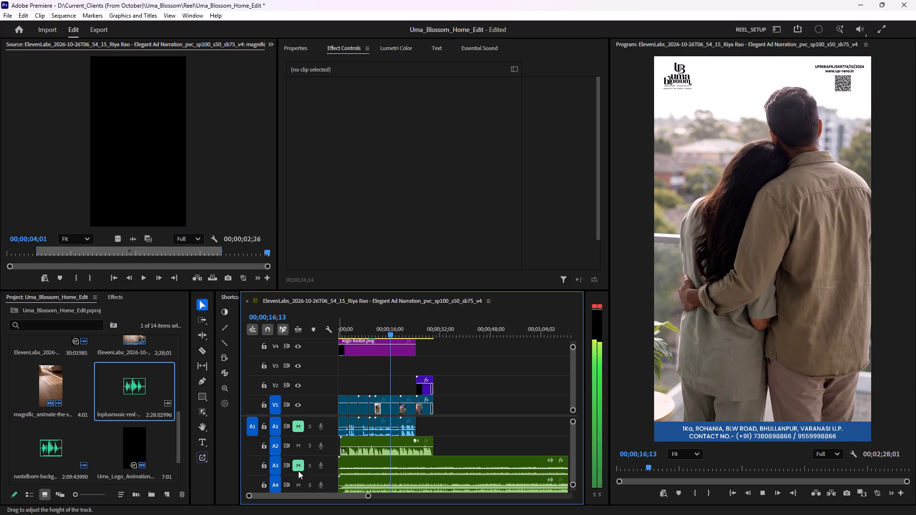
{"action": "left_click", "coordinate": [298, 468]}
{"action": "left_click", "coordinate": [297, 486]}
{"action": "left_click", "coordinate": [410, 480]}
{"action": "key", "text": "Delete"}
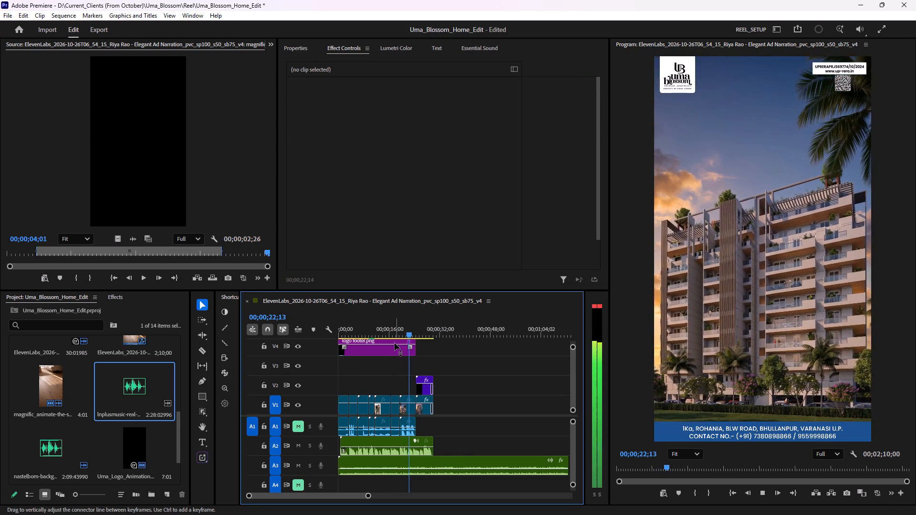
Split the A3 music clip at 00;00;30;00, where the video ends, and delete the excess portion.
{"action": "left_click_drag", "start_coordinate": [408, 336], "coordinate": [431, 337]}
{"action": "left_click", "coordinate": [443, 457]}
{"action": "key", "text": "ctrl+k"}
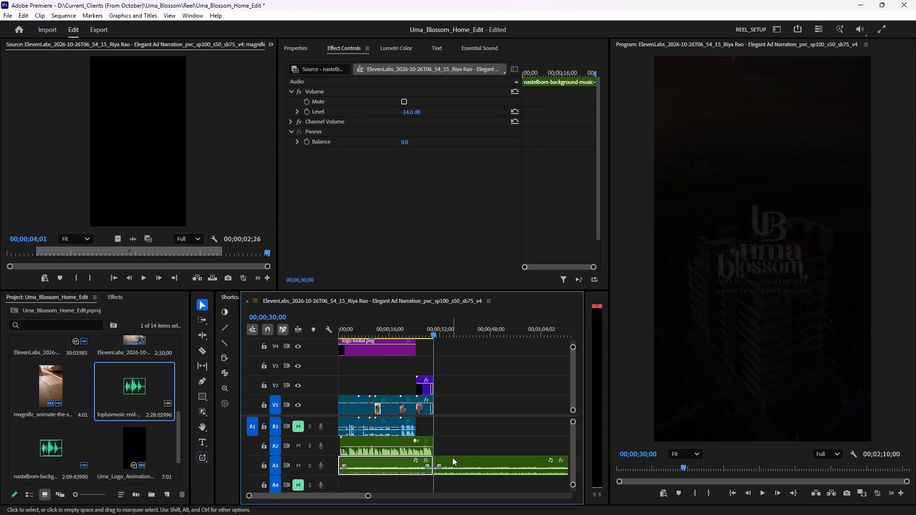
{"action": "left_click", "coordinate": [452, 457]}
{"action": "key", "text": "Delete"}
Play the sequence from the start and scrub around the first cut near 00;00;03;09 to review it.
{"action": "left_click_drag", "start_coordinate": [438, 334], "coordinate": [237, 339]}
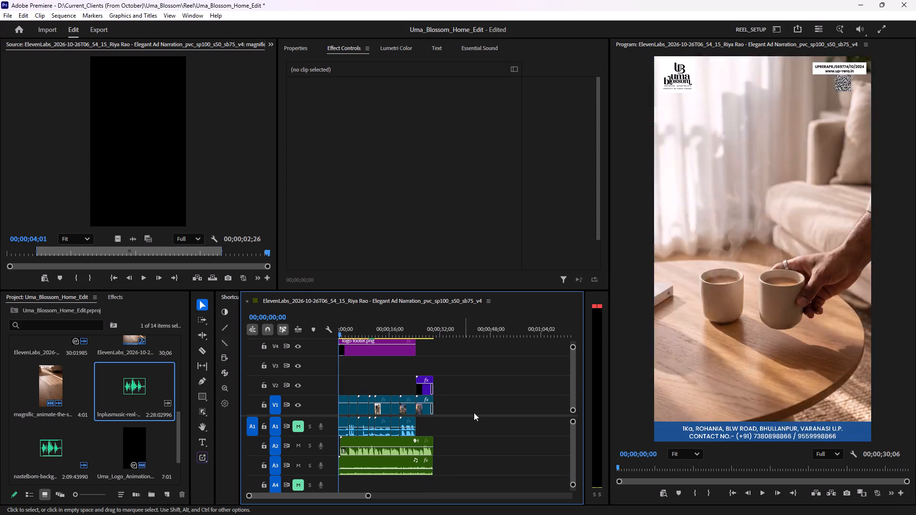
{"action": "key", "text": "space"}
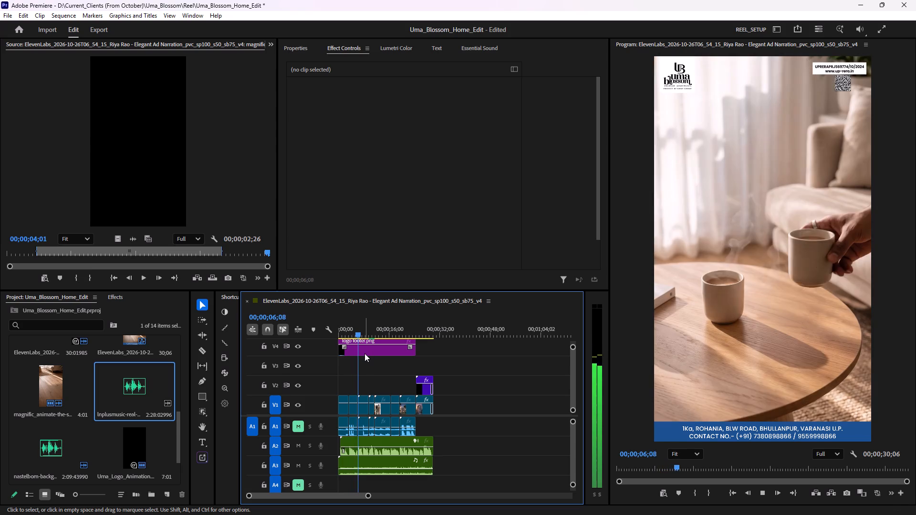
{"action": "key", "text": "space"}
{"action": "left_click_drag", "start_coordinate": [358, 329], "coordinate": [350, 331]}
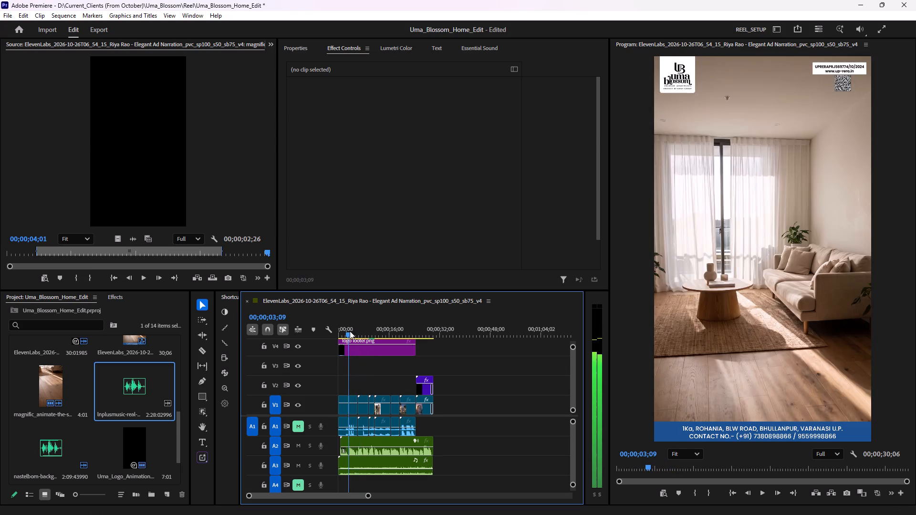
{"action": "left_click_drag", "start_coordinate": [350, 331], "coordinate": [350, 331]}
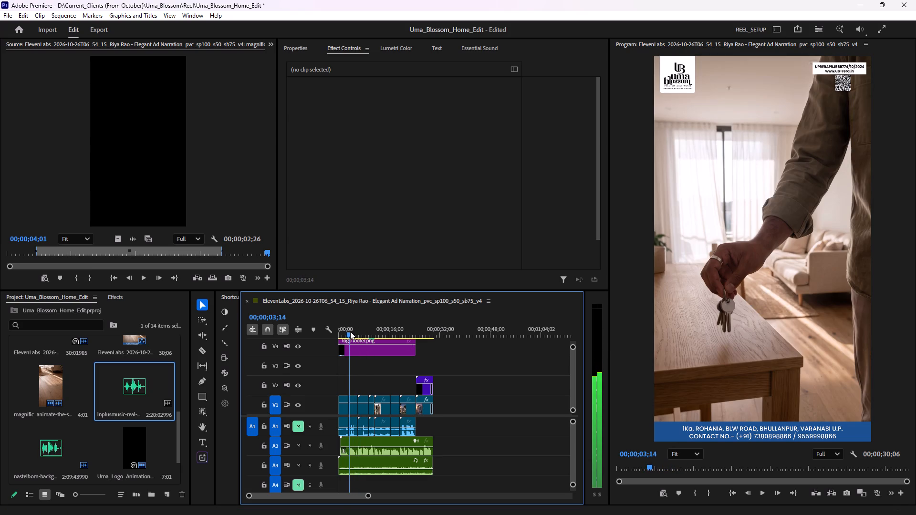
{"action": "left_click_drag", "start_coordinate": [350, 331], "coordinate": [350, 332]}
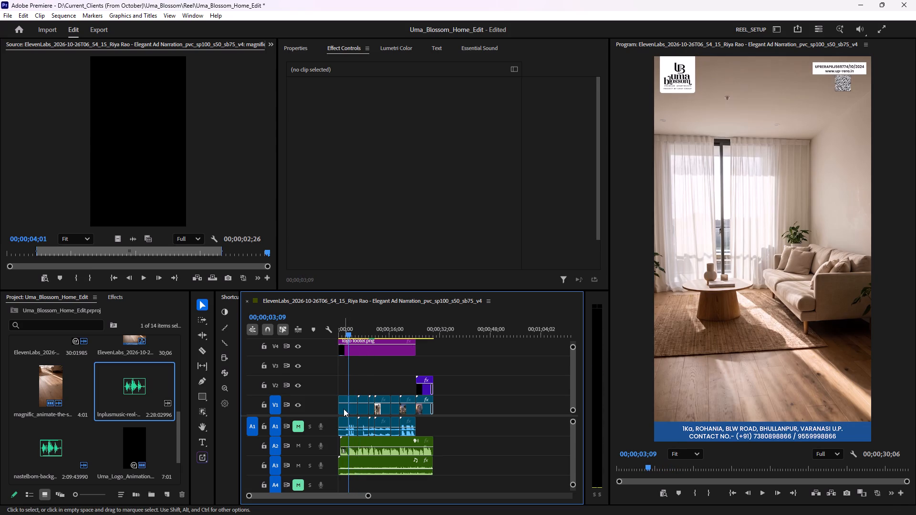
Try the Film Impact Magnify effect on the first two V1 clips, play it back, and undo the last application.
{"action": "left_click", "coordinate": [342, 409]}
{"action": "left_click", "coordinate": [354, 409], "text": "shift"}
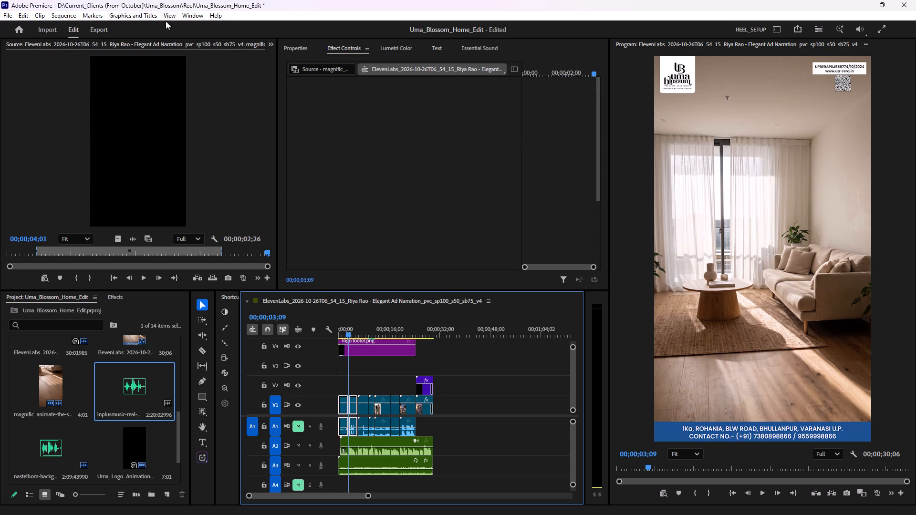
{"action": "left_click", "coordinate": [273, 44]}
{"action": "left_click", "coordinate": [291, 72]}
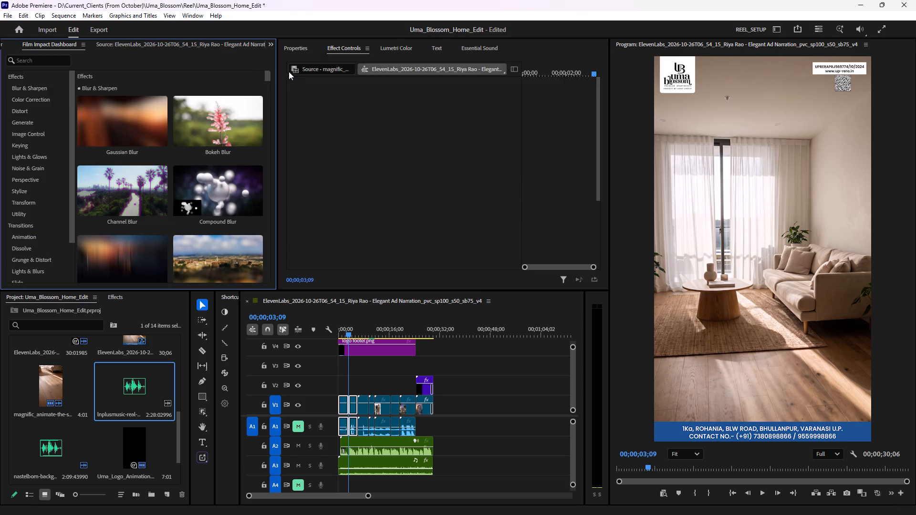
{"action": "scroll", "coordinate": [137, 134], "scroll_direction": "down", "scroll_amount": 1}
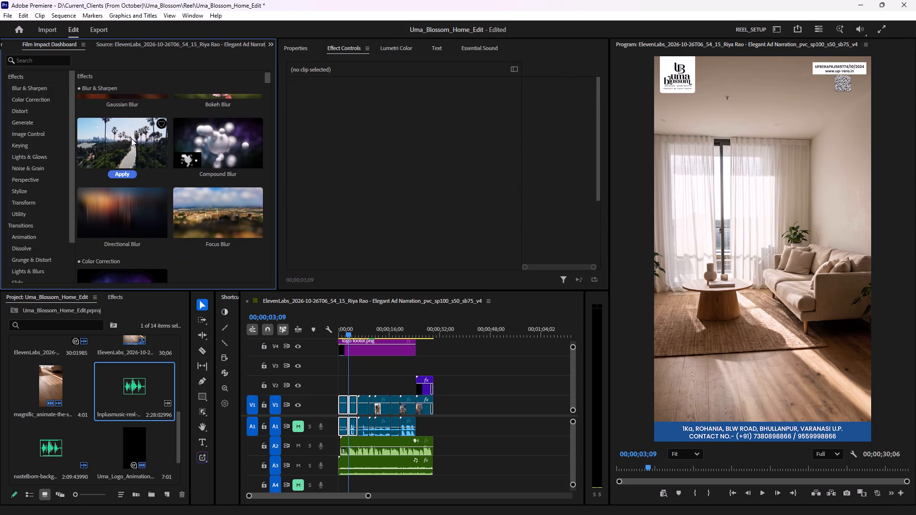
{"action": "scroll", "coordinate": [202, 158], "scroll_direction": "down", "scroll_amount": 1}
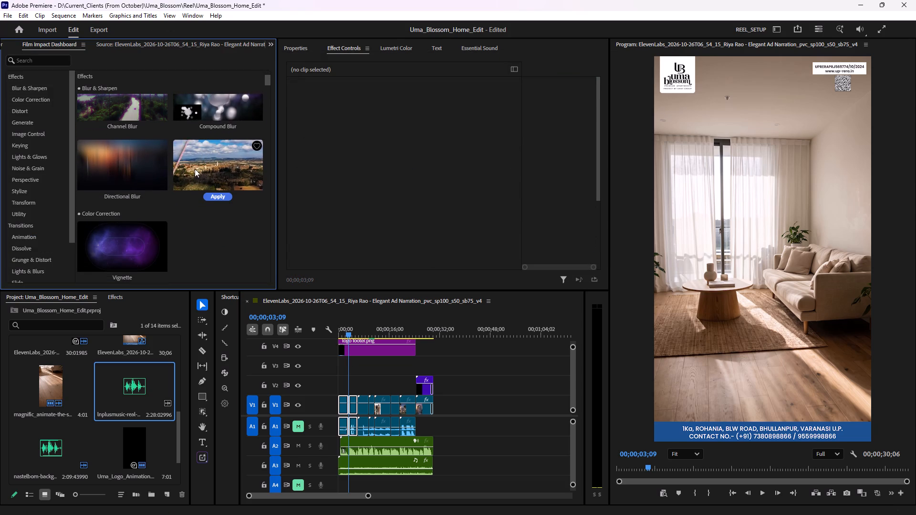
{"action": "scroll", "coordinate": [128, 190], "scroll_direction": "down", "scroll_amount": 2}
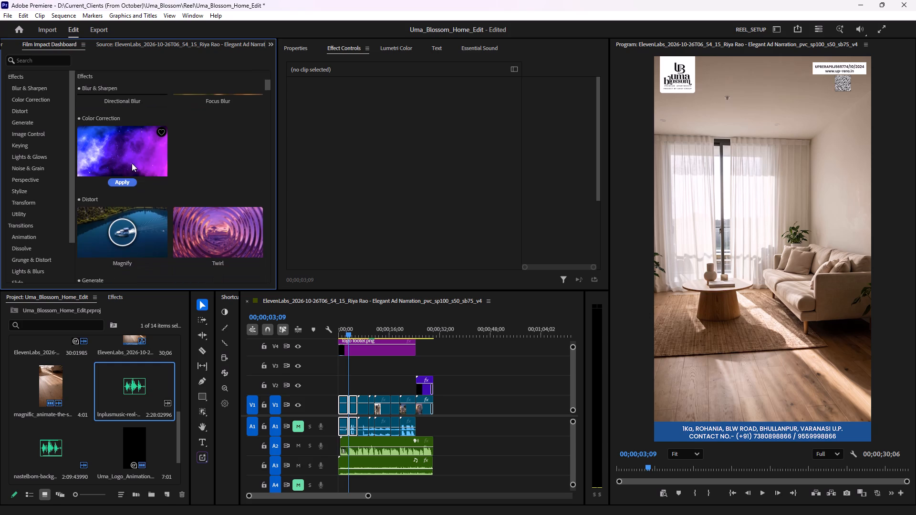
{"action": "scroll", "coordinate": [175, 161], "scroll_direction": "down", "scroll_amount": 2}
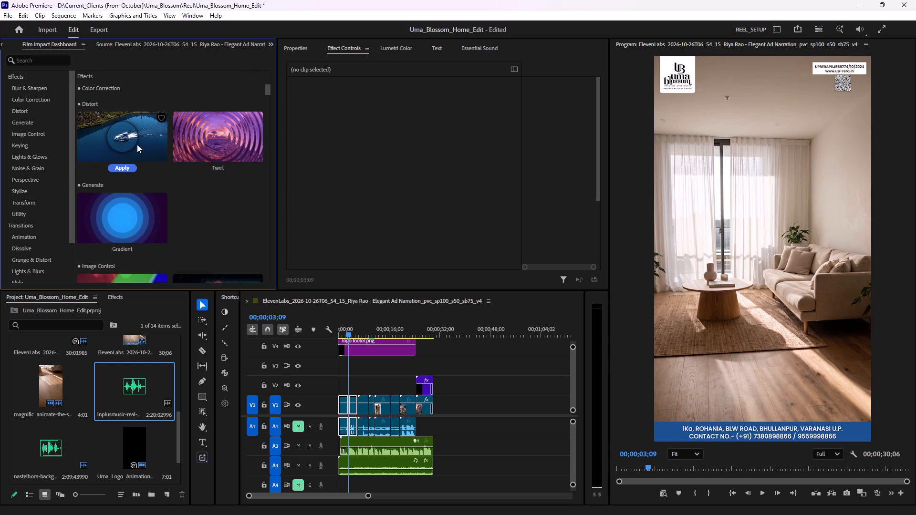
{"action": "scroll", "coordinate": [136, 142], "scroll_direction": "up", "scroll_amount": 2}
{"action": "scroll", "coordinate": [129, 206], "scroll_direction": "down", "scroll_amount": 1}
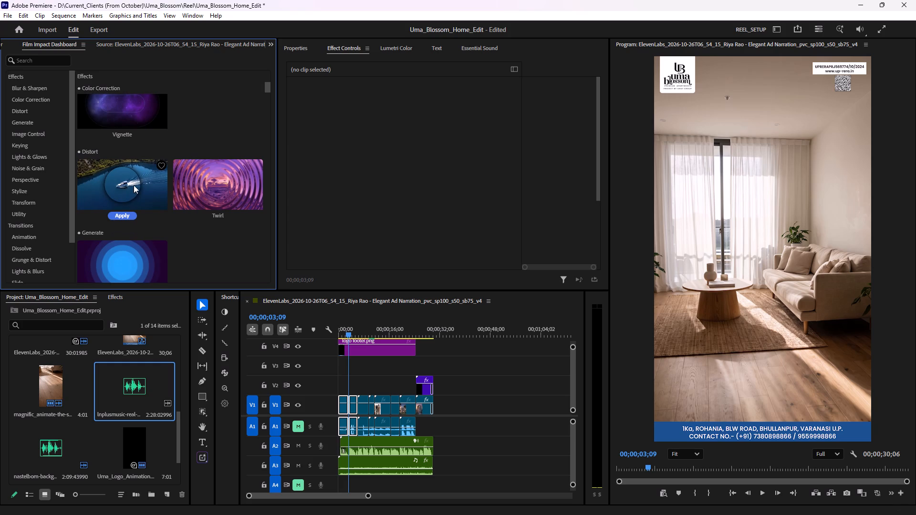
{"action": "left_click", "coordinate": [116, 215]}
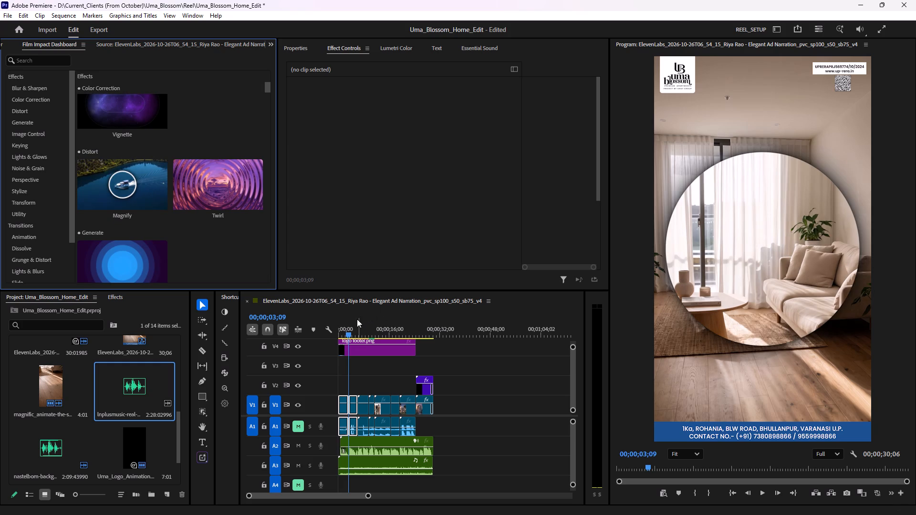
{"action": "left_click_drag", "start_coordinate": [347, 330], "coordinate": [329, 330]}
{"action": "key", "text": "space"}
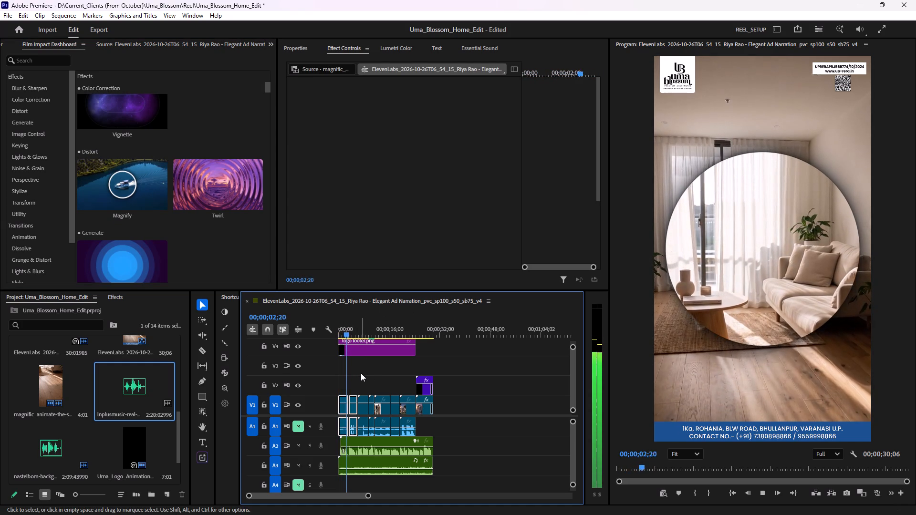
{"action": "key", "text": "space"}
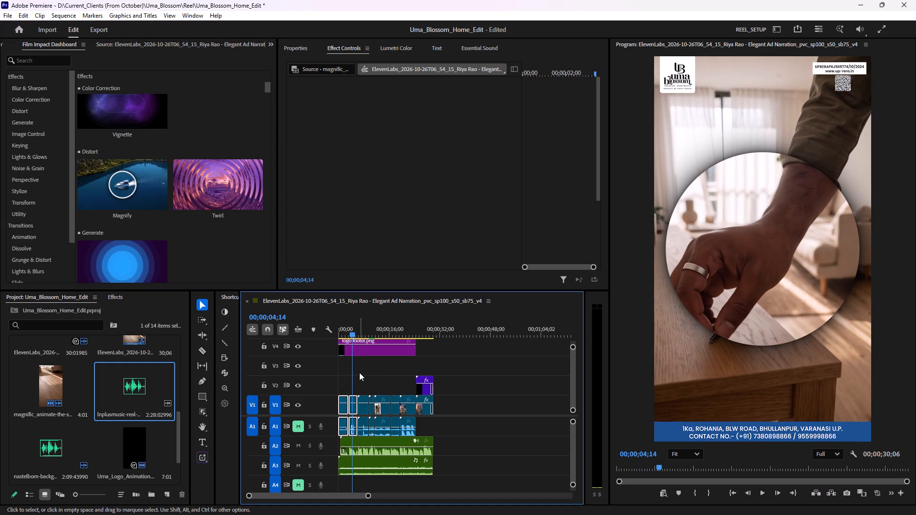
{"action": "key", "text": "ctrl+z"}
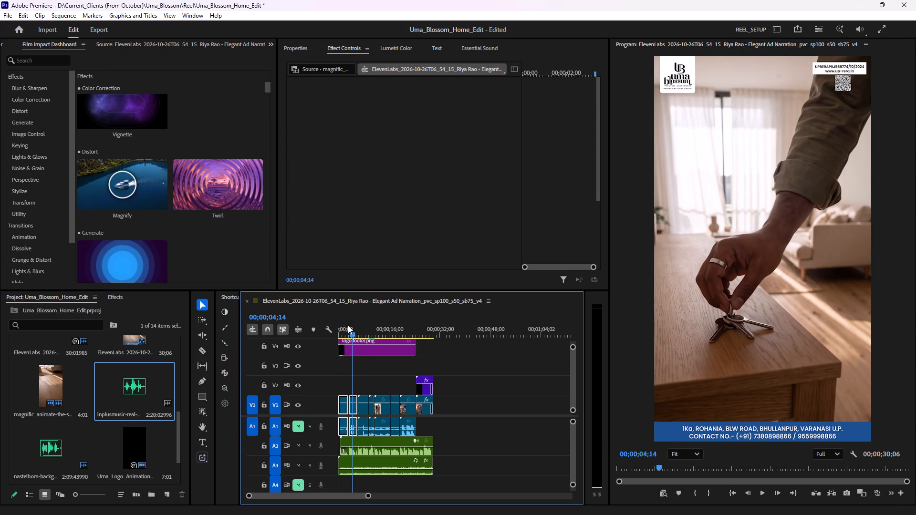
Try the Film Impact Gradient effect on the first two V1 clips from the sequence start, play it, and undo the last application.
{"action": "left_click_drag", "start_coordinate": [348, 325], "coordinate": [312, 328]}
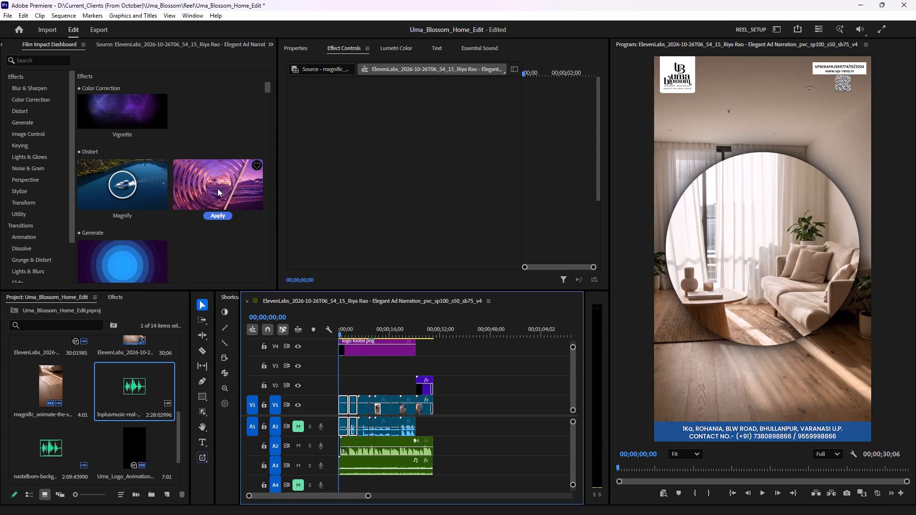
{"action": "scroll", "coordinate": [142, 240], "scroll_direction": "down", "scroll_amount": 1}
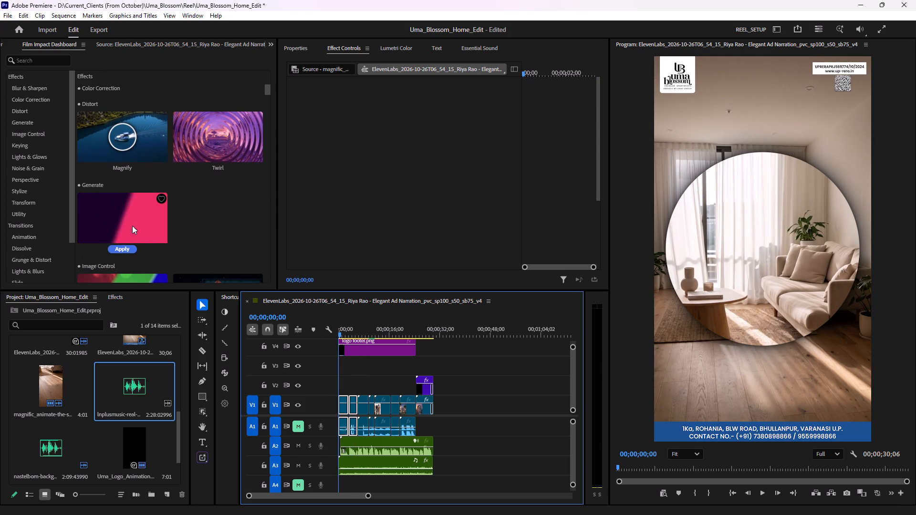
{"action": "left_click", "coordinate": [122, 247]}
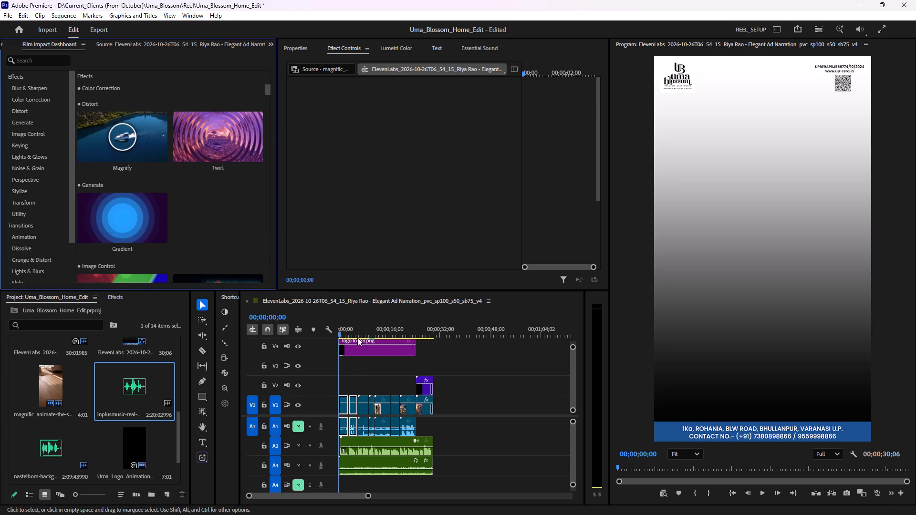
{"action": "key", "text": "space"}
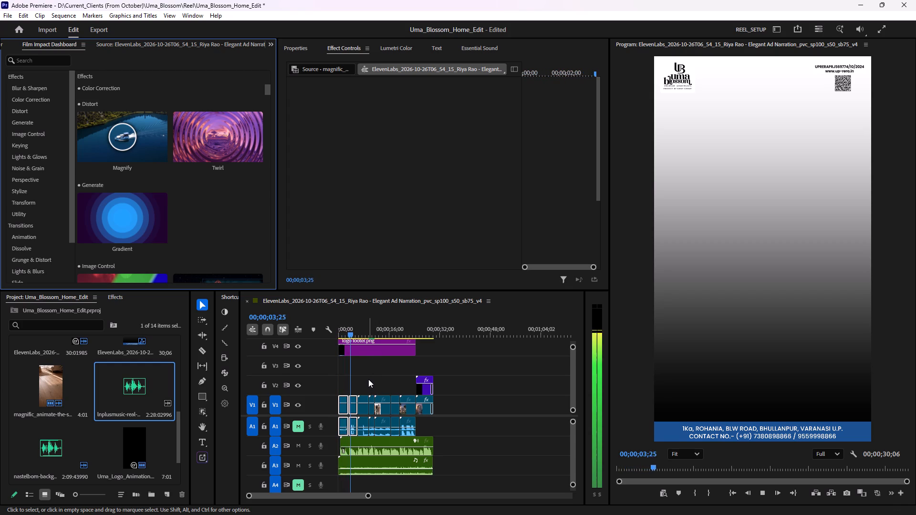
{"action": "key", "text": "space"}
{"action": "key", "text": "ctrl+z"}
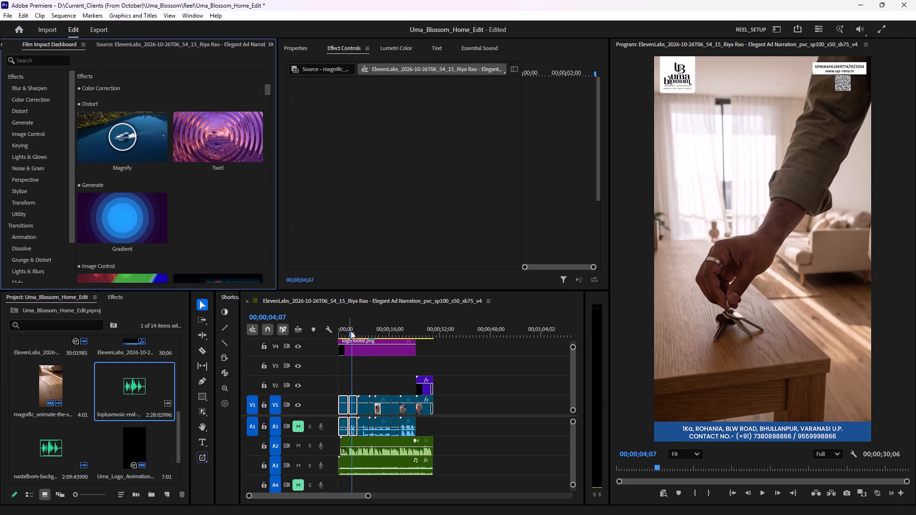
Browse the Film Impact effects and the Dissolve transitions for an option that suits the opening clips.
{"action": "left_click_drag", "start_coordinate": [352, 333], "coordinate": [301, 329]}
{"action": "scroll", "coordinate": [200, 202], "scroll_direction": "down", "scroll_amount": 3}
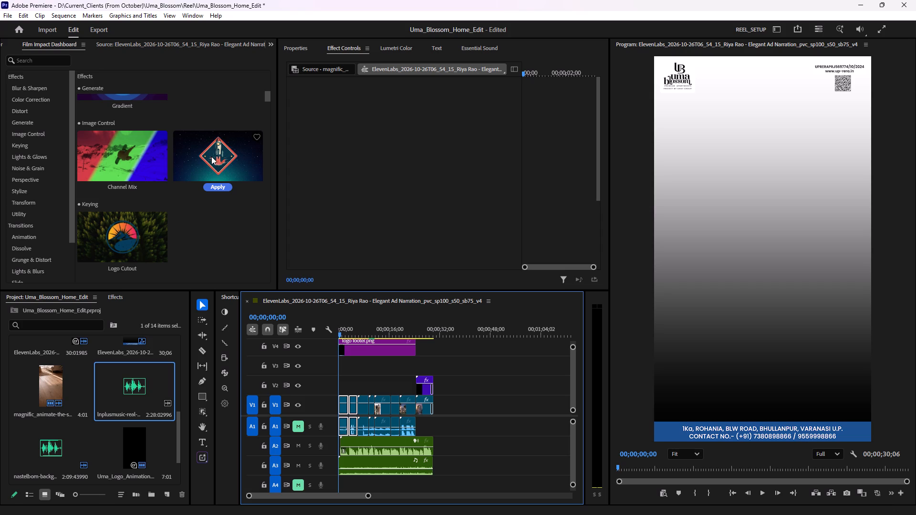
{"action": "scroll", "coordinate": [207, 155], "scroll_direction": "down", "scroll_amount": 1}
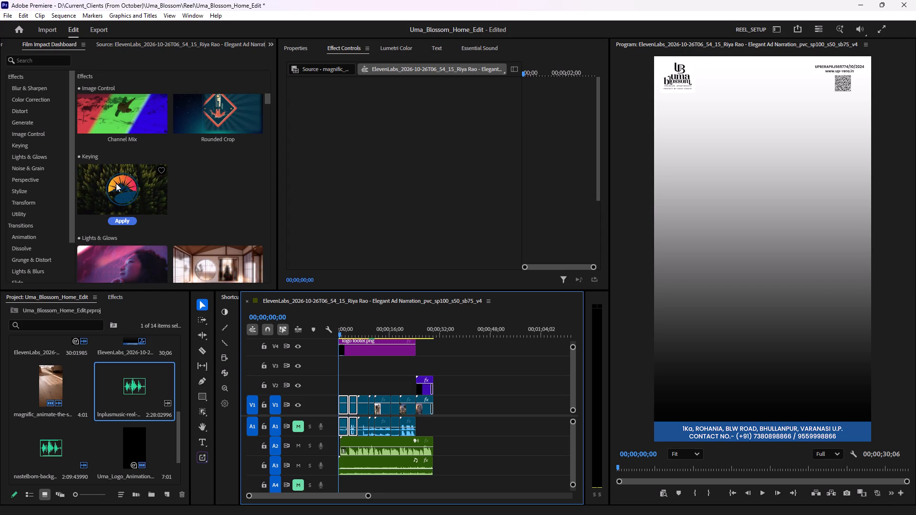
{"action": "scroll", "coordinate": [208, 190], "scroll_direction": "up", "scroll_amount": 8}
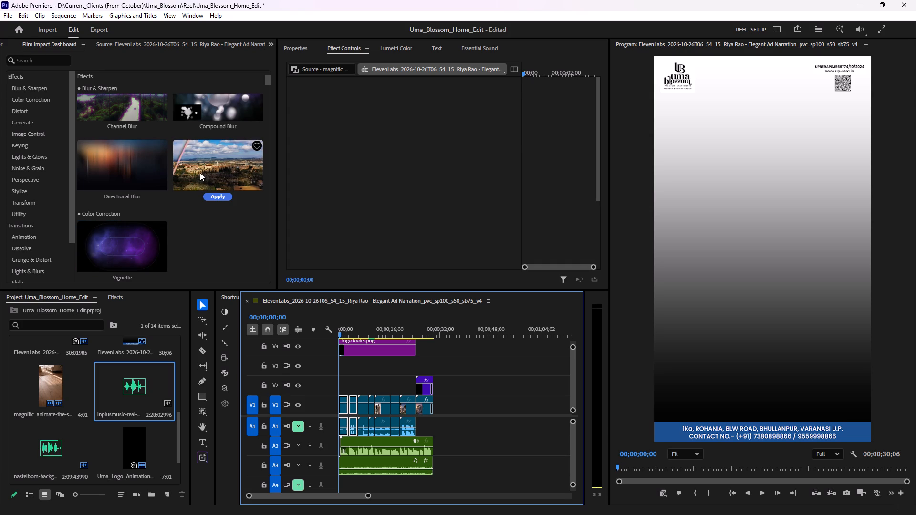
{"action": "scroll", "coordinate": [202, 173], "scroll_direction": "down", "scroll_amount": 11}
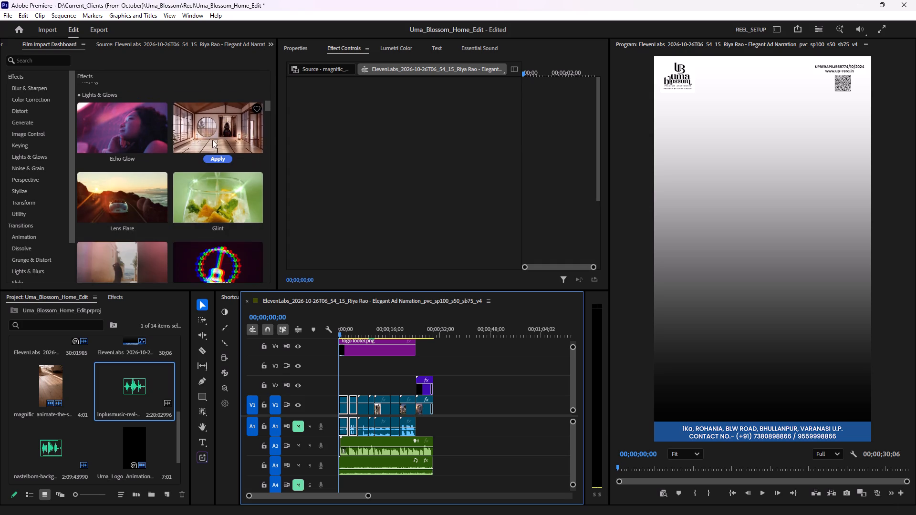
{"action": "scroll", "coordinate": [208, 135], "scroll_direction": "down", "scroll_amount": 20}
{"action": "scroll", "coordinate": [208, 135], "scroll_direction": "down", "scroll_amount": 8}
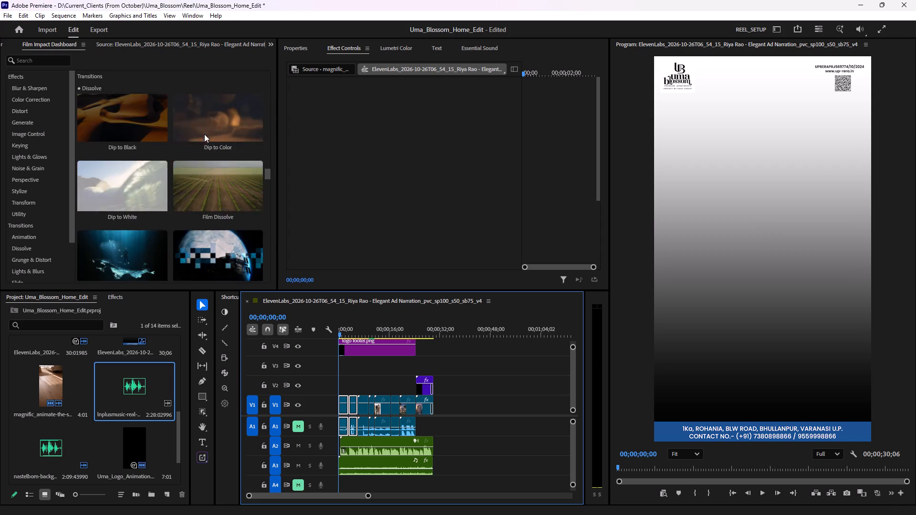
{"action": "scroll", "coordinate": [204, 134], "scroll_direction": "down", "scroll_amount": 6}
{"action": "scroll", "coordinate": [205, 134], "scroll_direction": "up", "scroll_amount": 6}
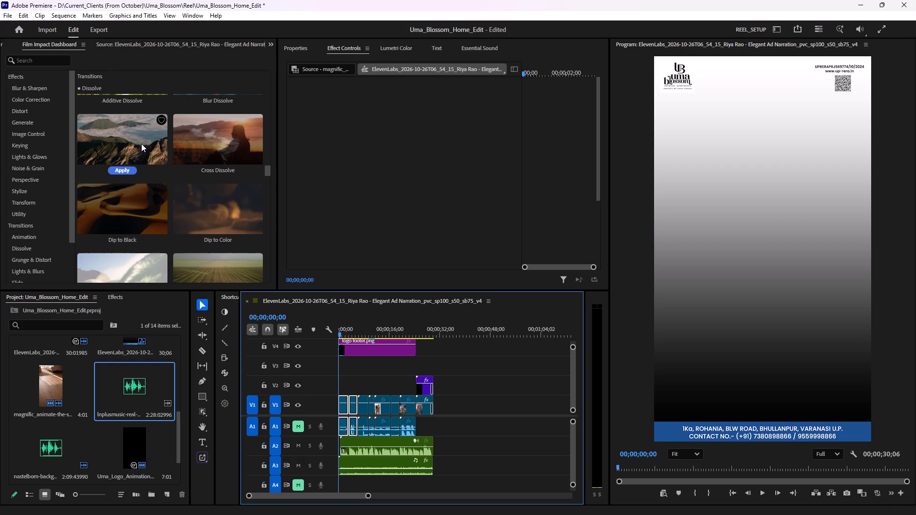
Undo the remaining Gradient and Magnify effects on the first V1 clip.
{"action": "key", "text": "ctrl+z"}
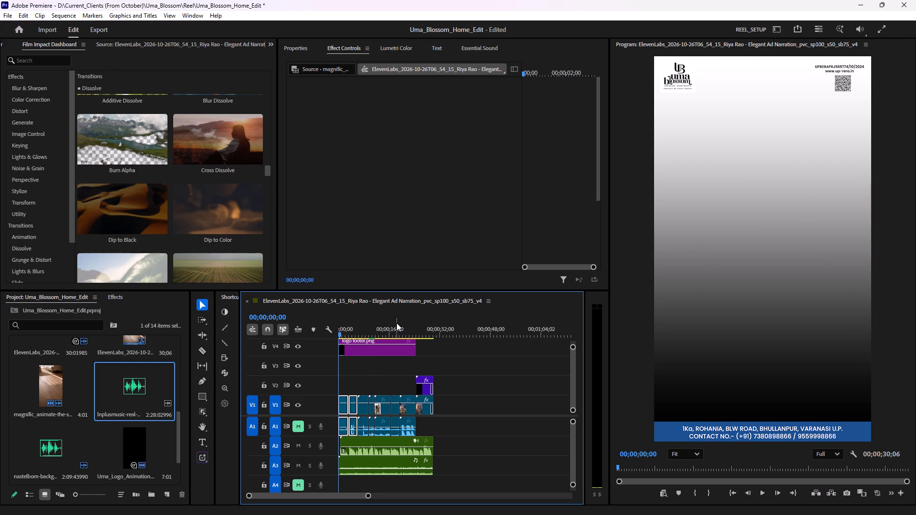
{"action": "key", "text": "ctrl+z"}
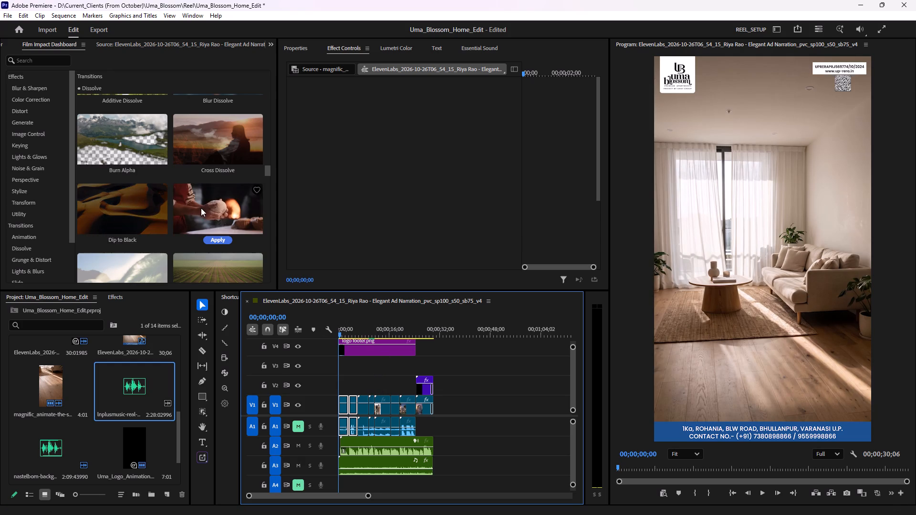
Apply the Dip to White transition between the first two V1 clips and play the cut from the sequence start.
{"action": "scroll", "coordinate": [201, 208], "scroll_direction": "down", "scroll_amount": 2}
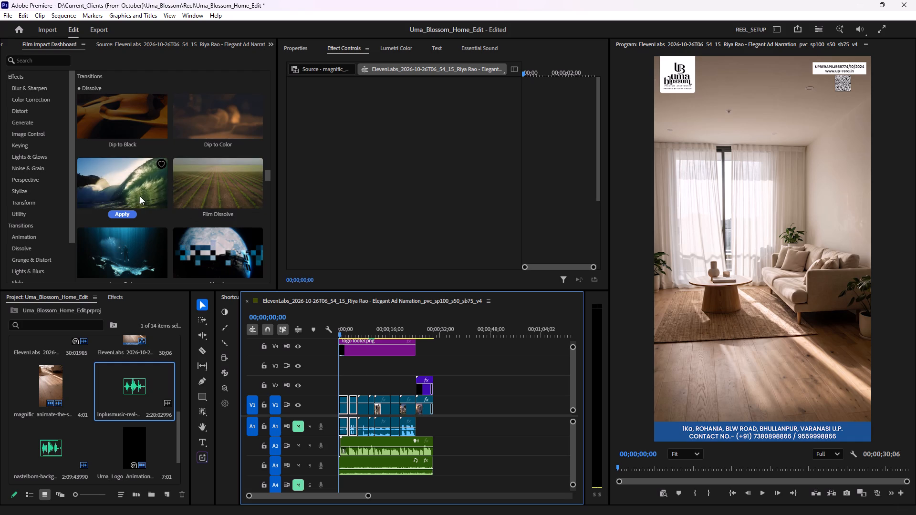
{"action": "left_click", "coordinate": [119, 213]}
{"action": "key", "text": "space"}
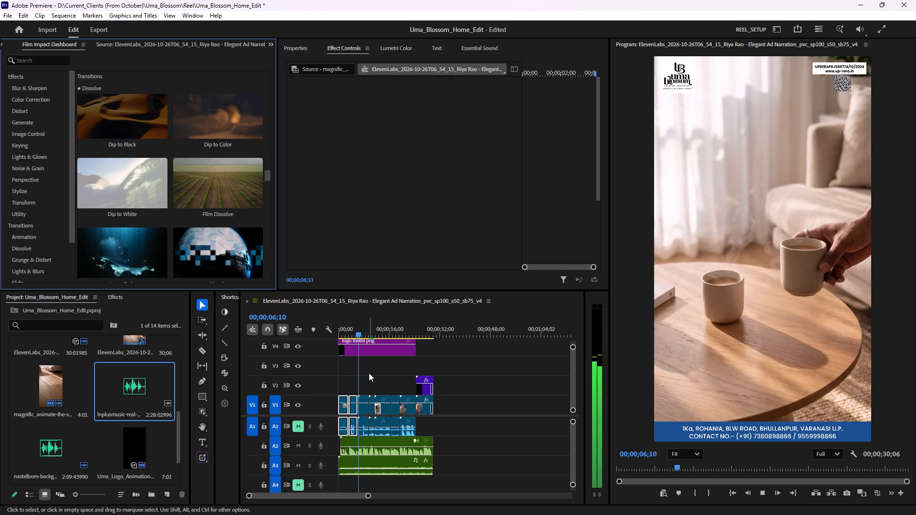
{"action": "key", "text": "space"}
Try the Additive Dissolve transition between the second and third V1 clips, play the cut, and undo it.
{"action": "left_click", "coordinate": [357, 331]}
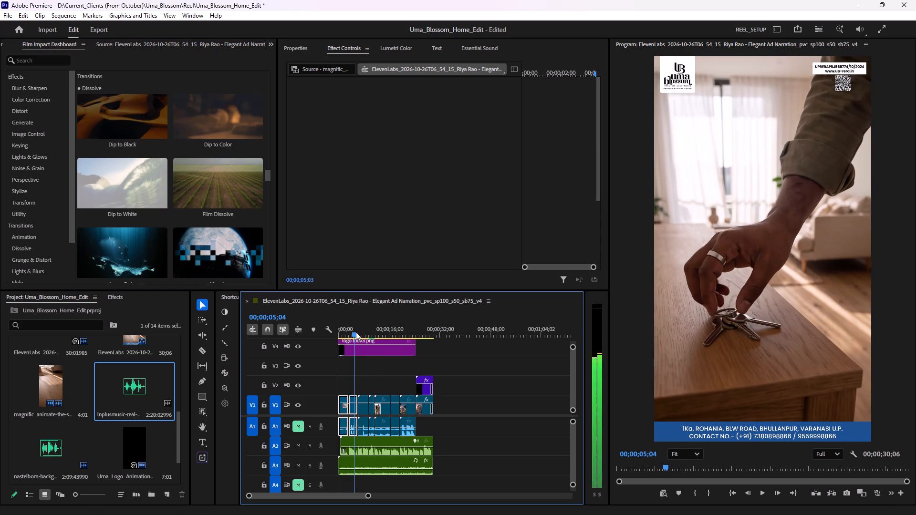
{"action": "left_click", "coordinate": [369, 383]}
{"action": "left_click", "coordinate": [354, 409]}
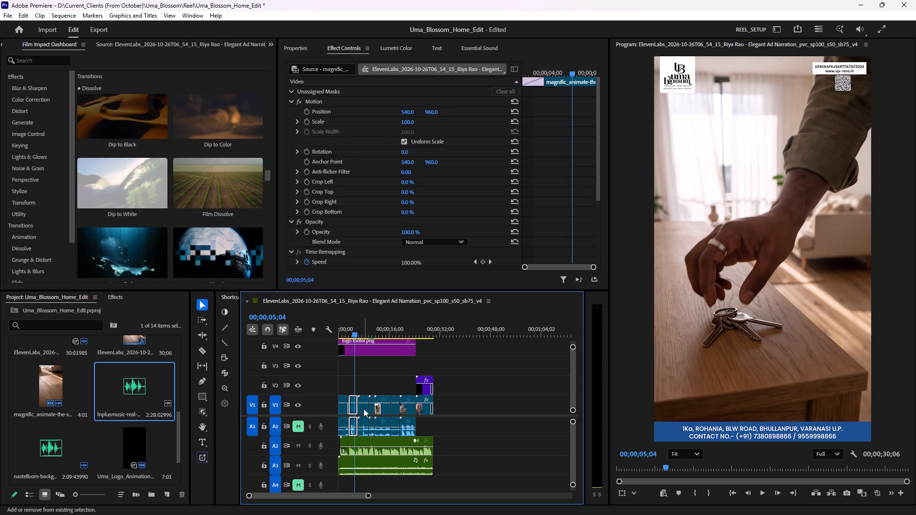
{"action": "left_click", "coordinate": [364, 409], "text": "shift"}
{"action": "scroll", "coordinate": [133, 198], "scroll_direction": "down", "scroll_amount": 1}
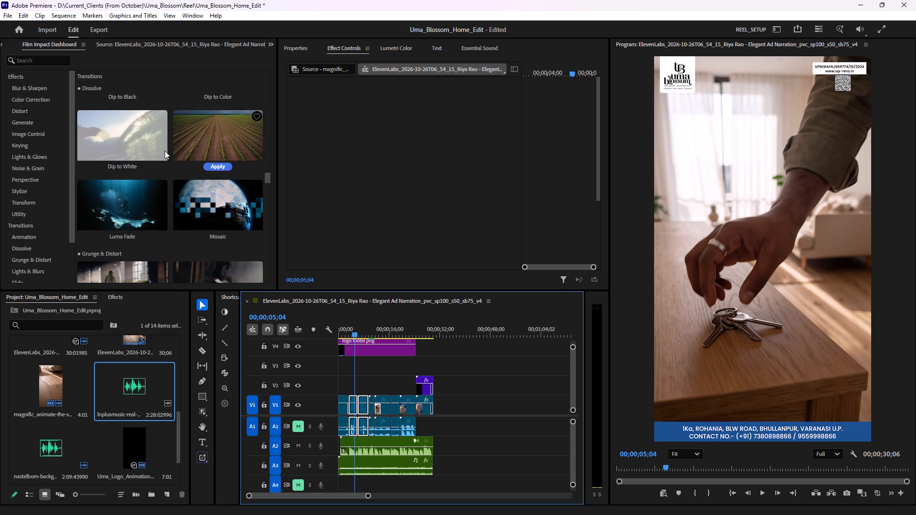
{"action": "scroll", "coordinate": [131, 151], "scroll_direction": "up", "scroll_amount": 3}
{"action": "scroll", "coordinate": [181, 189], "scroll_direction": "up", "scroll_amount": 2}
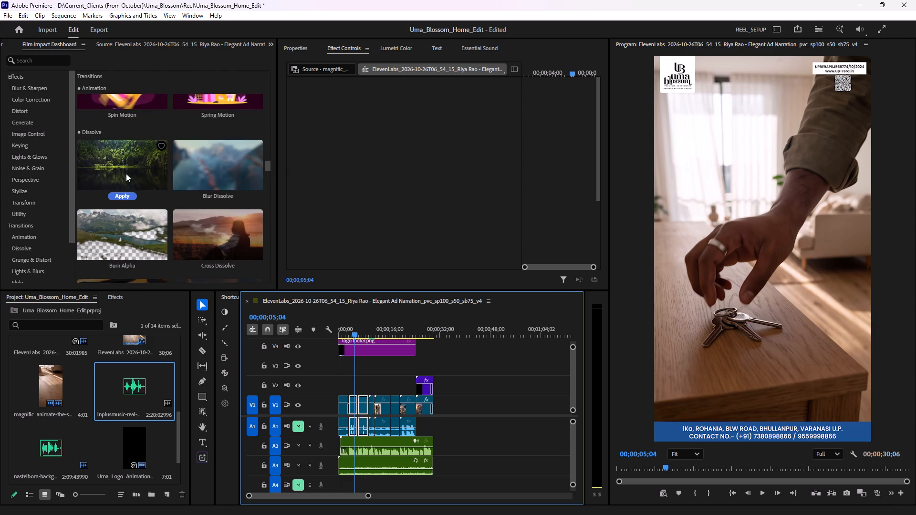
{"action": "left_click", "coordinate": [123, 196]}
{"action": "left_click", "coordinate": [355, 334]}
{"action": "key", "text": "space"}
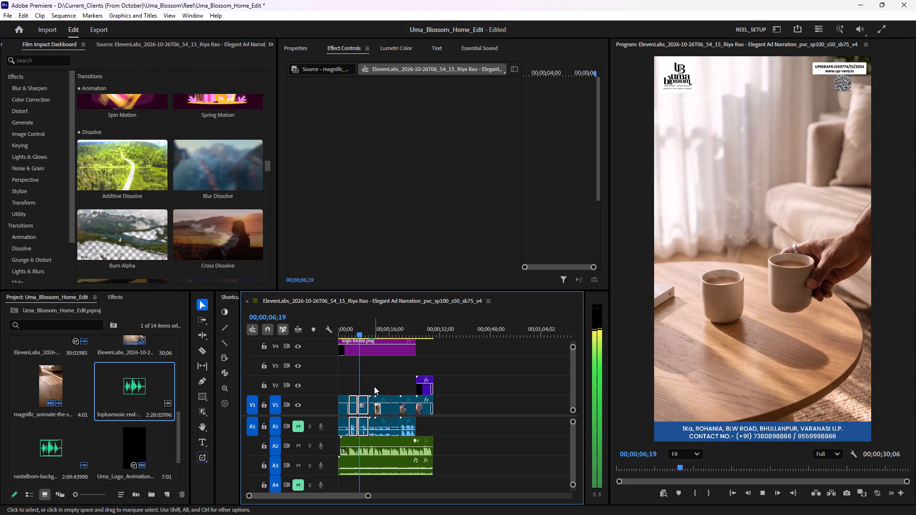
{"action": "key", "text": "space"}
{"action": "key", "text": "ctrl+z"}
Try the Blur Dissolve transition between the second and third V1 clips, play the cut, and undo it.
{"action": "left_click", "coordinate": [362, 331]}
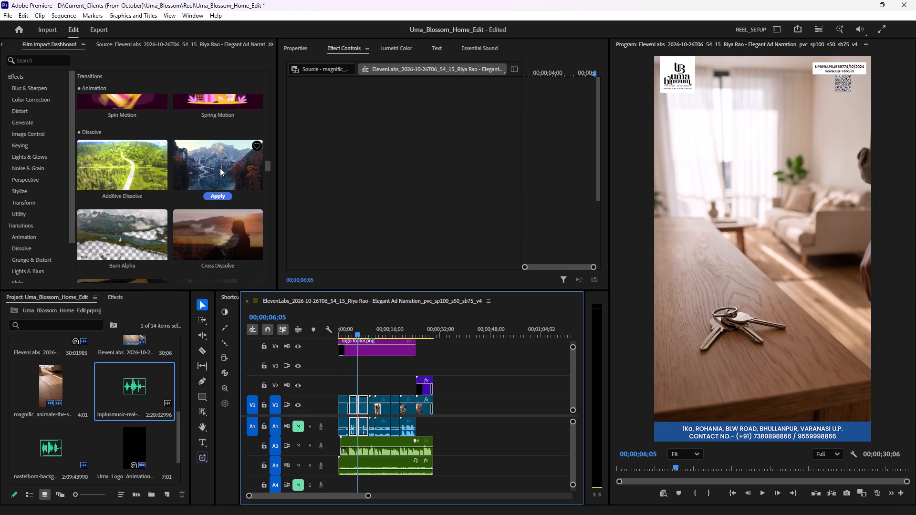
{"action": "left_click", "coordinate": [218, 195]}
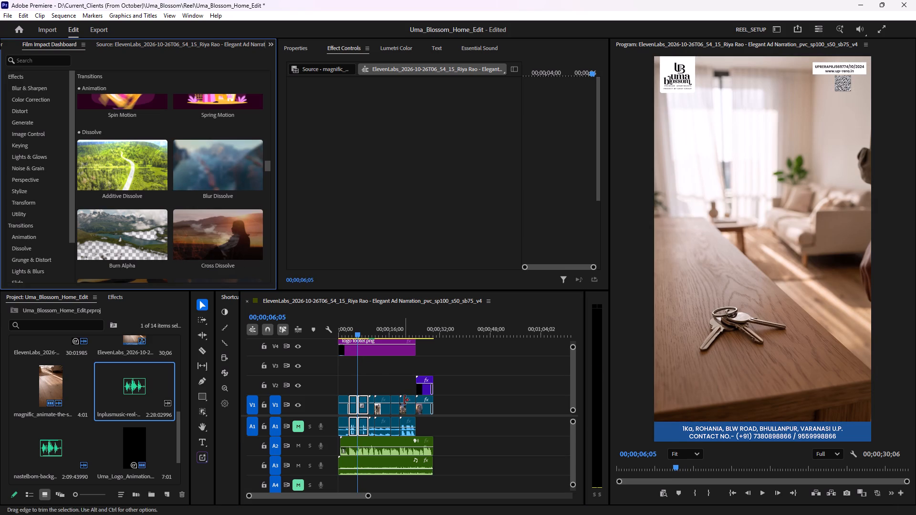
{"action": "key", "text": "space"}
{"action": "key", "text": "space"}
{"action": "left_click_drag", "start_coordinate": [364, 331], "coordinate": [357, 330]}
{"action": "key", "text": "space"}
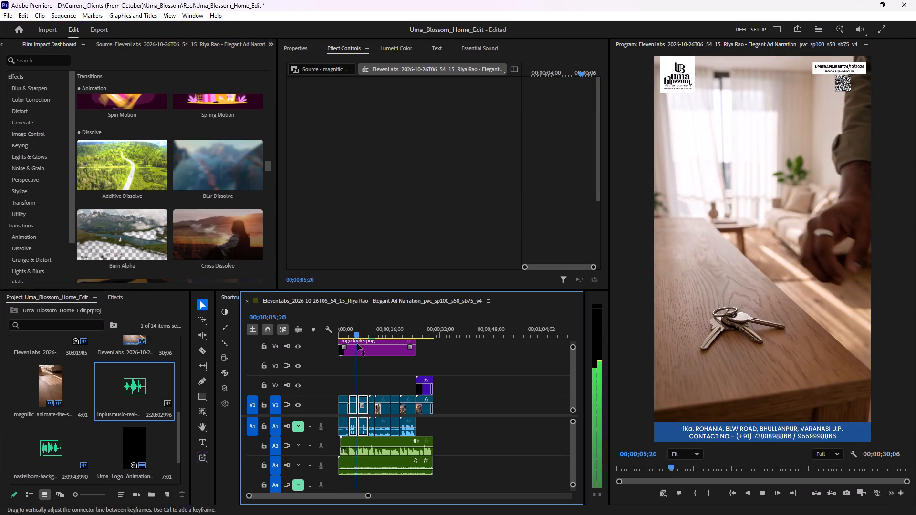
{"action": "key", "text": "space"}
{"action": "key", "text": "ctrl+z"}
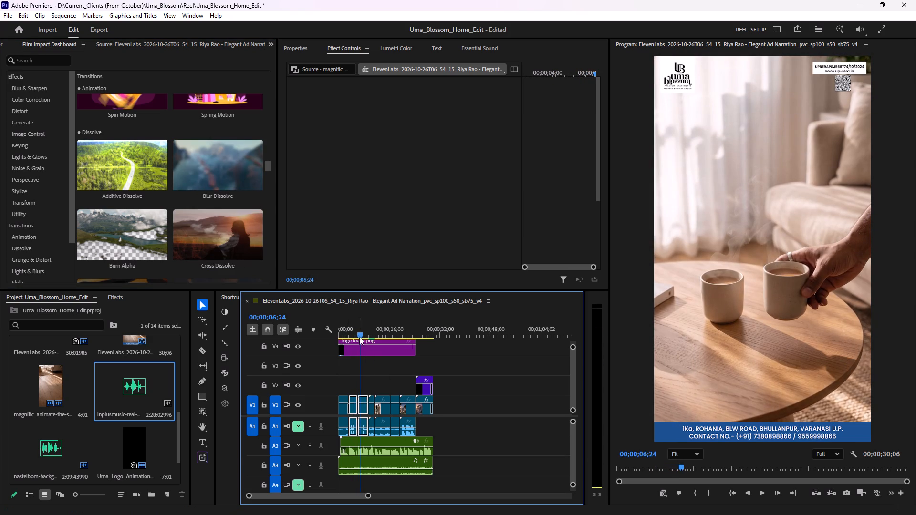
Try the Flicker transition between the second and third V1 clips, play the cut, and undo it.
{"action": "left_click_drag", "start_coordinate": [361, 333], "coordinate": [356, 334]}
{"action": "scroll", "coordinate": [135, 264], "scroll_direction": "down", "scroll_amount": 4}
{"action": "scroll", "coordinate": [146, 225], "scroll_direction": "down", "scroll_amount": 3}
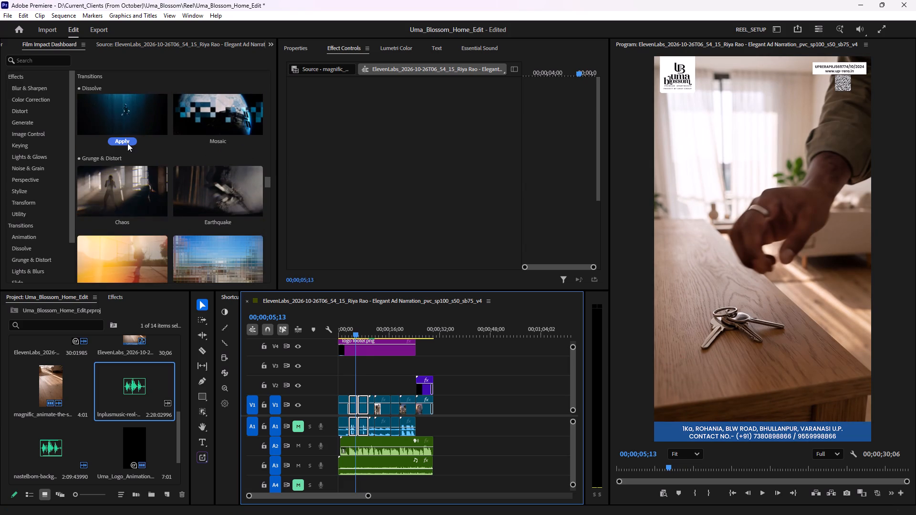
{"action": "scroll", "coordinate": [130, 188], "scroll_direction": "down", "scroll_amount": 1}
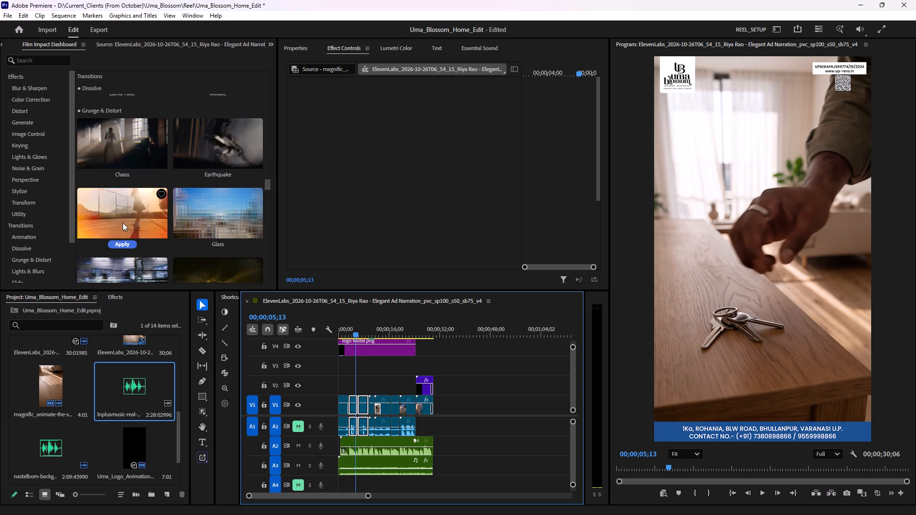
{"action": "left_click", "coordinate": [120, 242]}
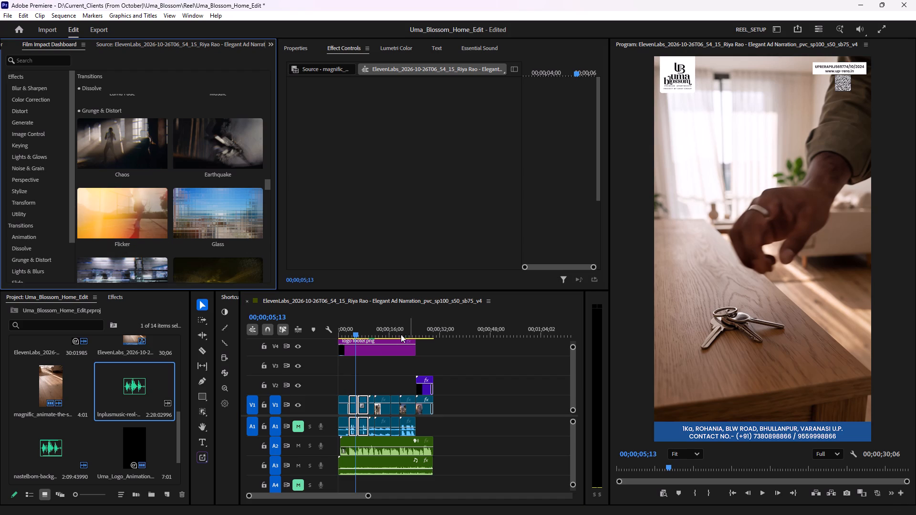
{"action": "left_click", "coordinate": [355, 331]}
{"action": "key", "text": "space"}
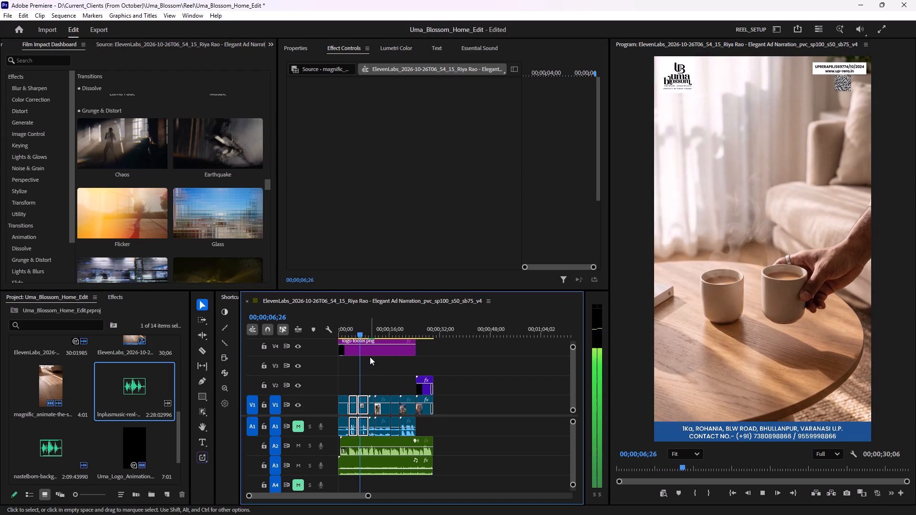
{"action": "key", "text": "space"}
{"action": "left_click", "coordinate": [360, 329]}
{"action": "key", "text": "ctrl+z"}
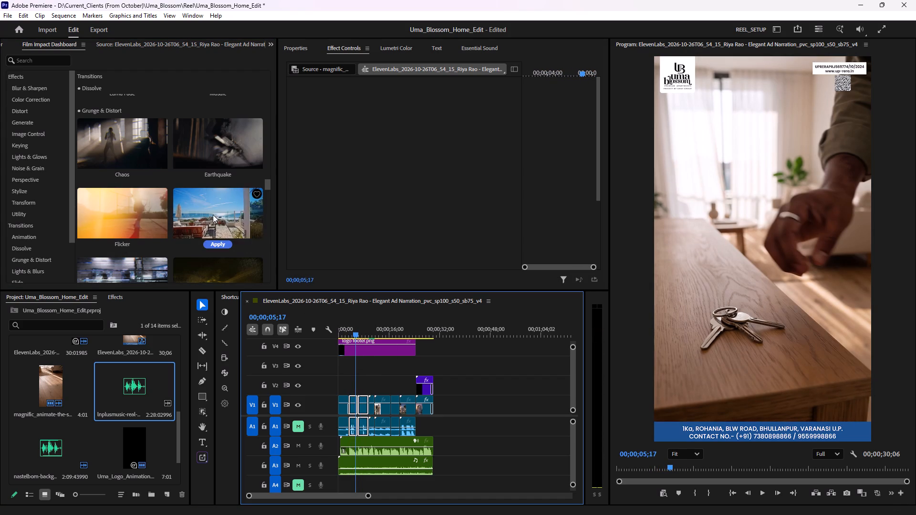
Play the cut between the first two V1 clips and undo their Dip to White transition.
{"action": "scroll", "coordinate": [213, 212], "scroll_direction": "down", "scroll_amount": 2}
{"action": "scroll", "coordinate": [130, 184], "scroll_direction": "down", "scroll_amount": 2}
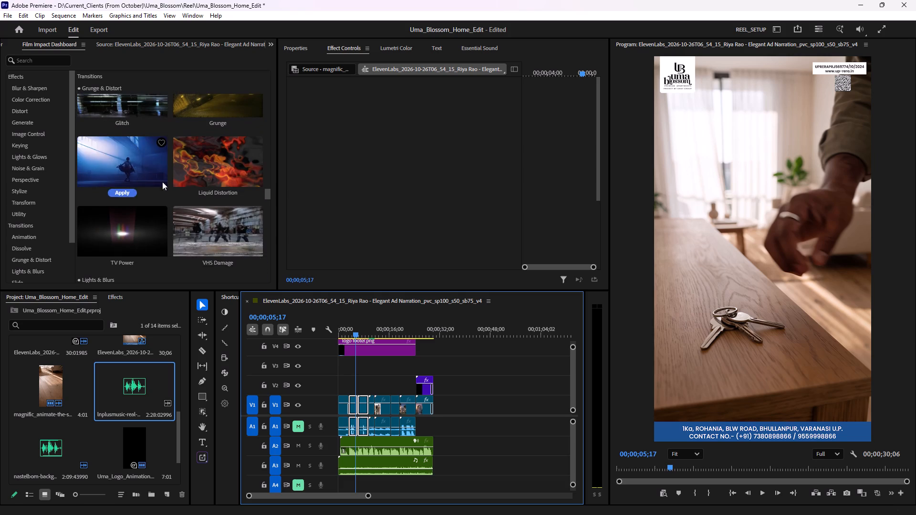
{"action": "key", "text": "space"}
{"action": "key", "text": "space"}
{"action": "left_click", "coordinate": [352, 321]}
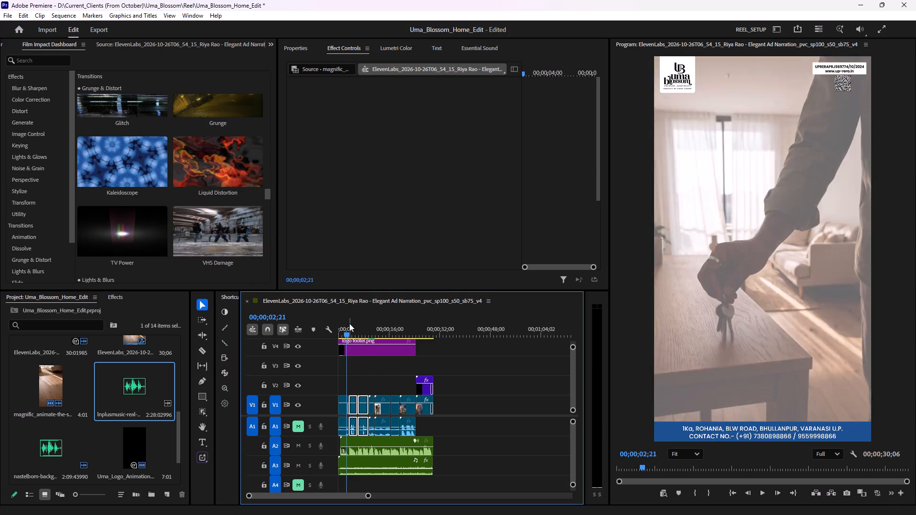
{"action": "key", "text": "space"}
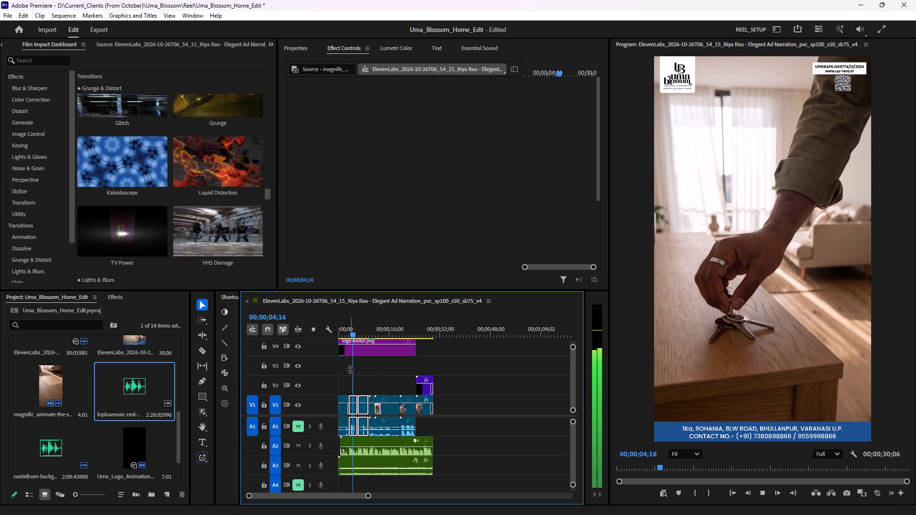
{"action": "key", "text": "space"}
{"action": "key", "text": "ctrl+z"}
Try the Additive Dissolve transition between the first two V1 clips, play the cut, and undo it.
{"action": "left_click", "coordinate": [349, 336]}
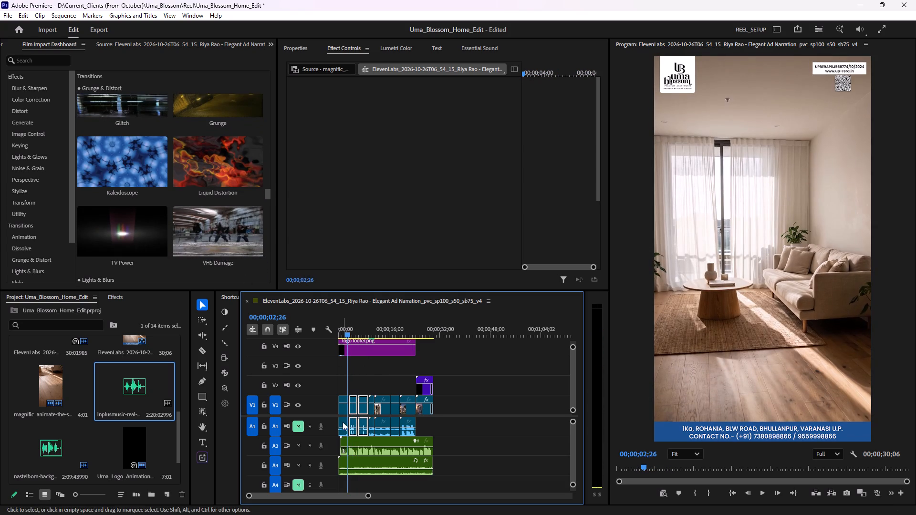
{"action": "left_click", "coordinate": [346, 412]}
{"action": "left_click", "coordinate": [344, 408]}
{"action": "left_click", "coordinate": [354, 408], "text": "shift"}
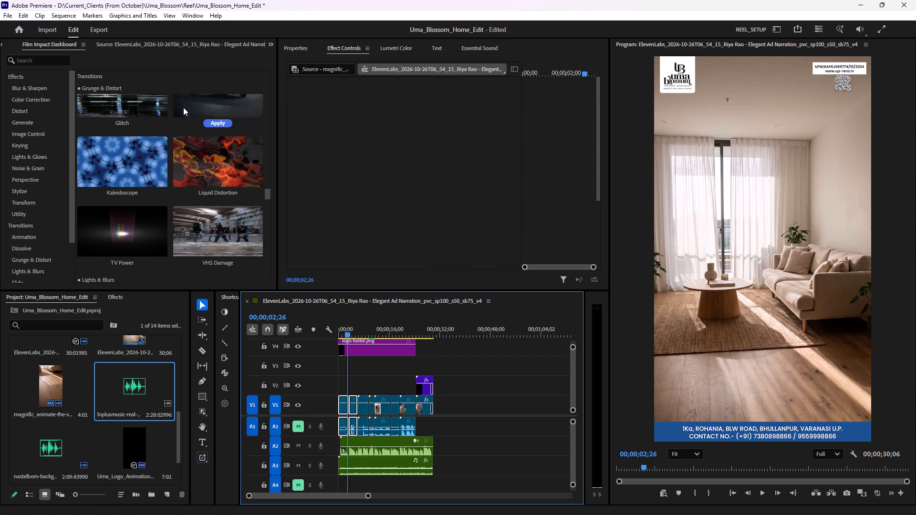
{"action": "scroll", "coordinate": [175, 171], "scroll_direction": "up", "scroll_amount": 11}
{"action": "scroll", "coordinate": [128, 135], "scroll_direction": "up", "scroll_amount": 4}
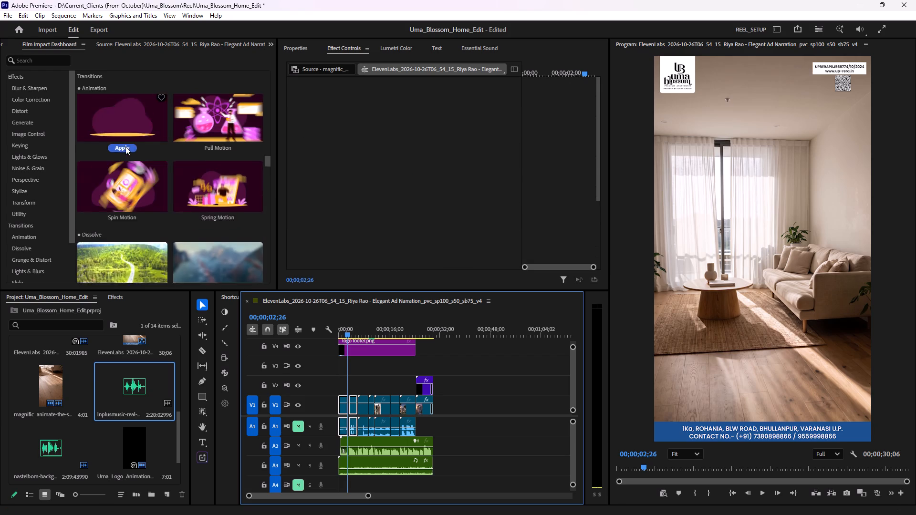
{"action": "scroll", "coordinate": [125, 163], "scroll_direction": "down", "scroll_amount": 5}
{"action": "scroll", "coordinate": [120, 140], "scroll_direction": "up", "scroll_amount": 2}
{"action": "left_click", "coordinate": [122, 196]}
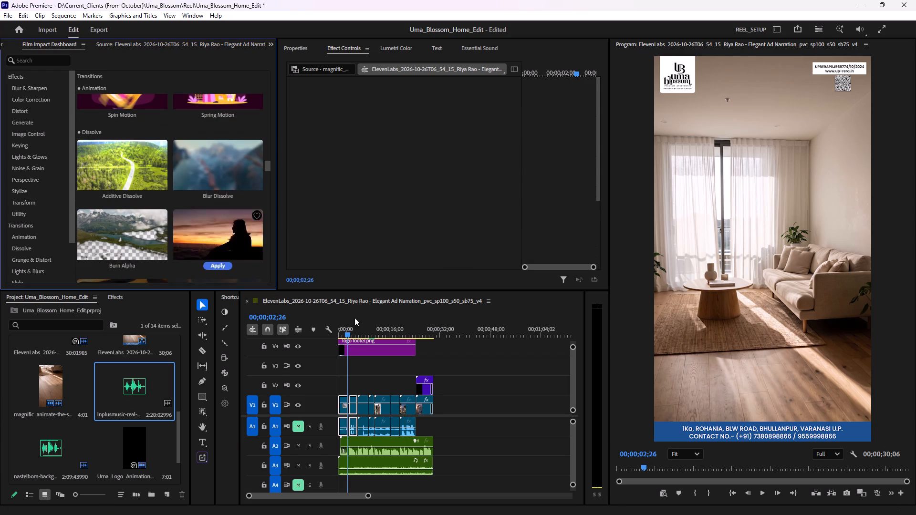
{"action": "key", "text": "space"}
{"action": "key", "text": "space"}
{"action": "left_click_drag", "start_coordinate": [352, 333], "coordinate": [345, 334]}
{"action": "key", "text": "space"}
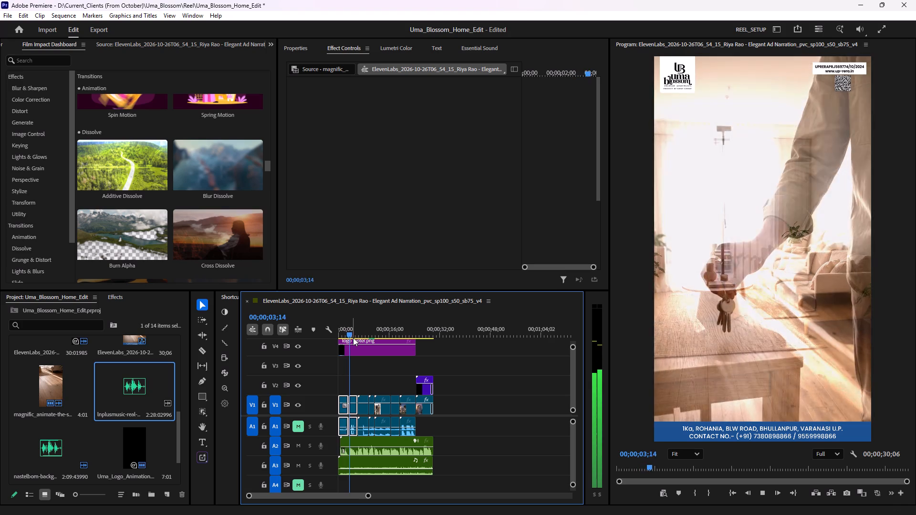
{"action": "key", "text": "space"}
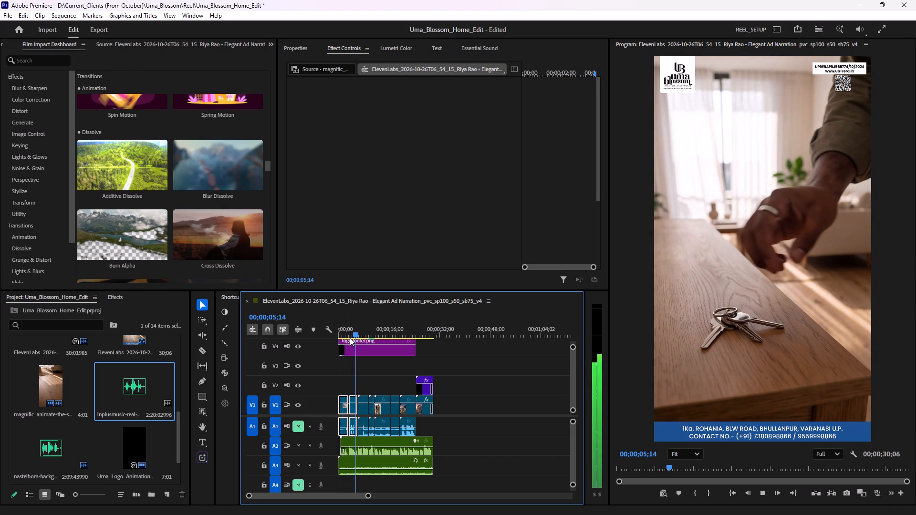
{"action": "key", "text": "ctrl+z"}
Play the opening from the sequence start and set the A2 voice-over clip's volume level to 5 dB.
{"action": "left_click_drag", "start_coordinate": [353, 327], "coordinate": [336, 330]}
{"action": "left_click", "coordinate": [373, 372]}
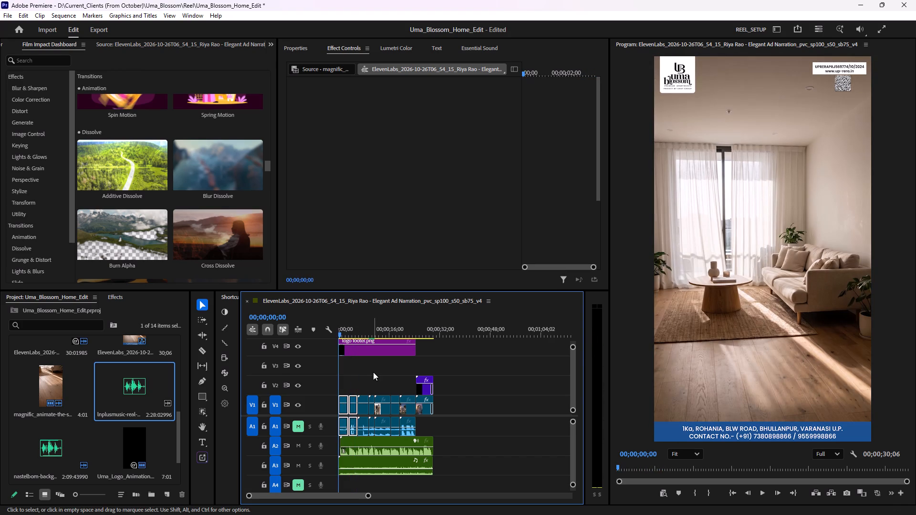
{"action": "key", "text": "space"}
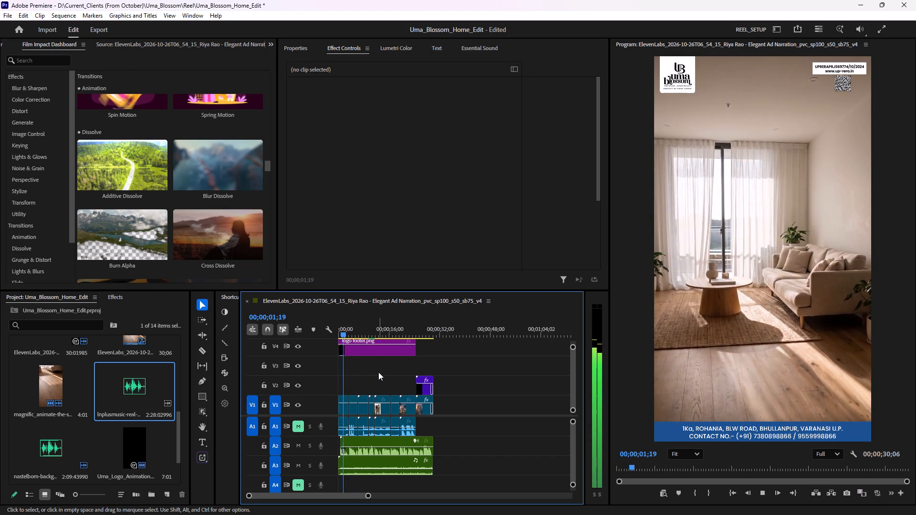
{"action": "key", "text": "space"}
{"action": "left_click", "coordinate": [365, 443]}
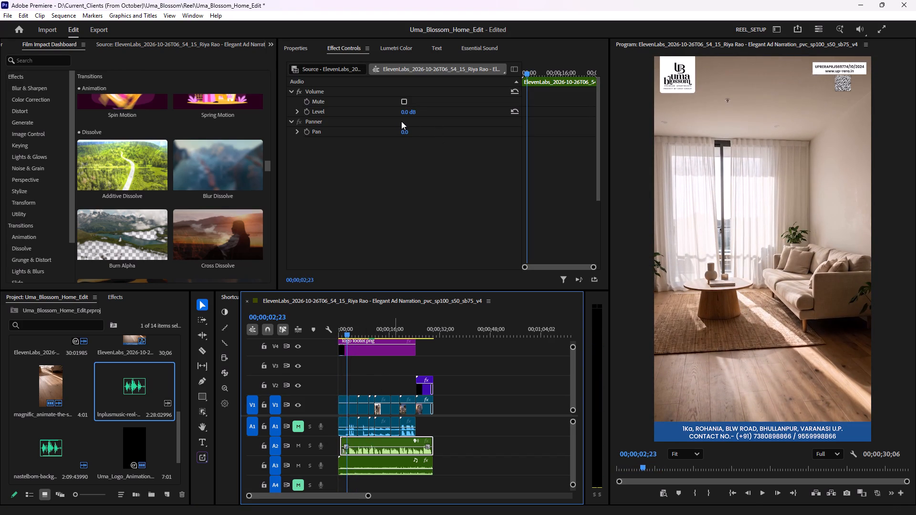
{"action": "left_click", "coordinate": [409, 111]}
{"action": "key", "text": "5"}
{"action": "key", "text": "Return"}
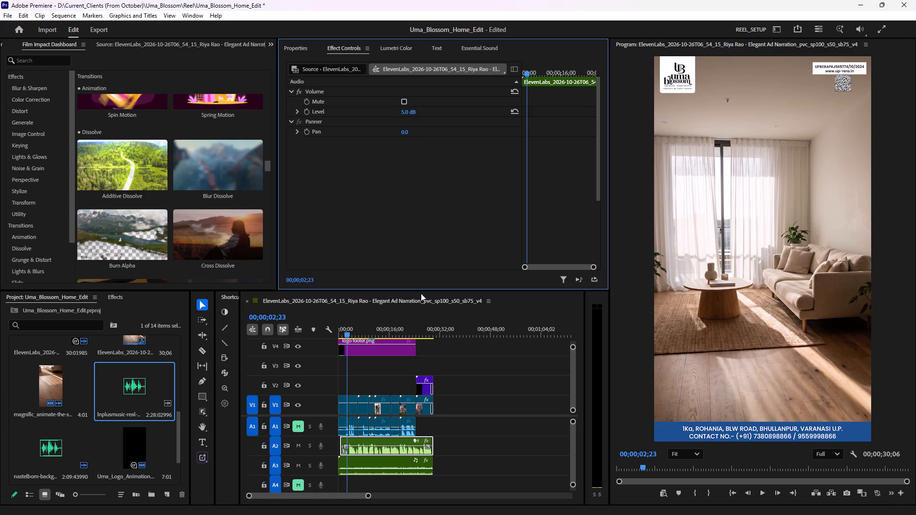
Play the sequence from its start into the closing logo section to check the voice-over against the music.
{"action": "key", "text": "space"}
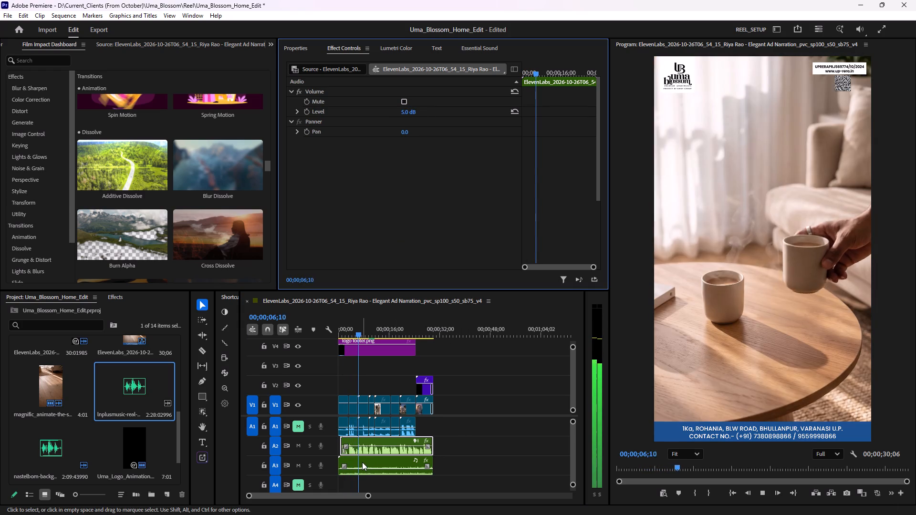
{"action": "key", "text": "space"}
{"action": "left_click_drag", "start_coordinate": [364, 328], "coordinate": [275, 343]}
{"action": "key", "text": "space"}
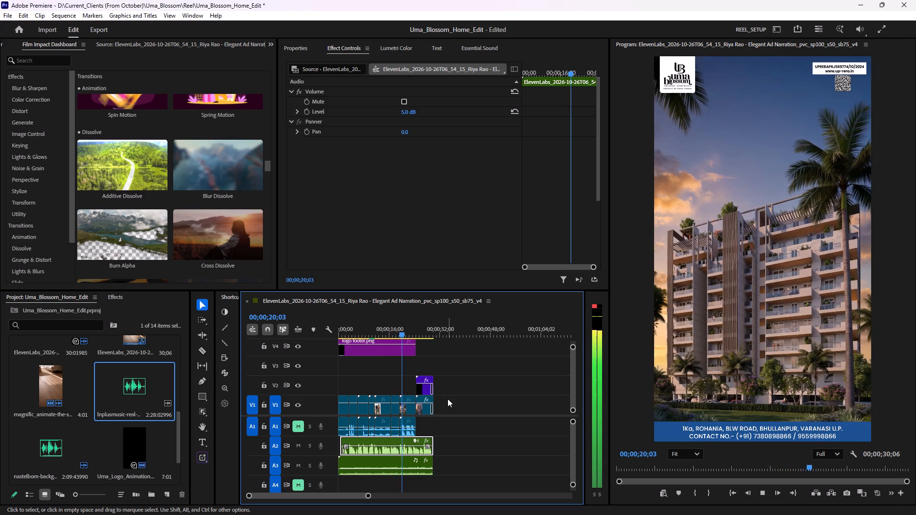
{"action": "key", "text": "space"}
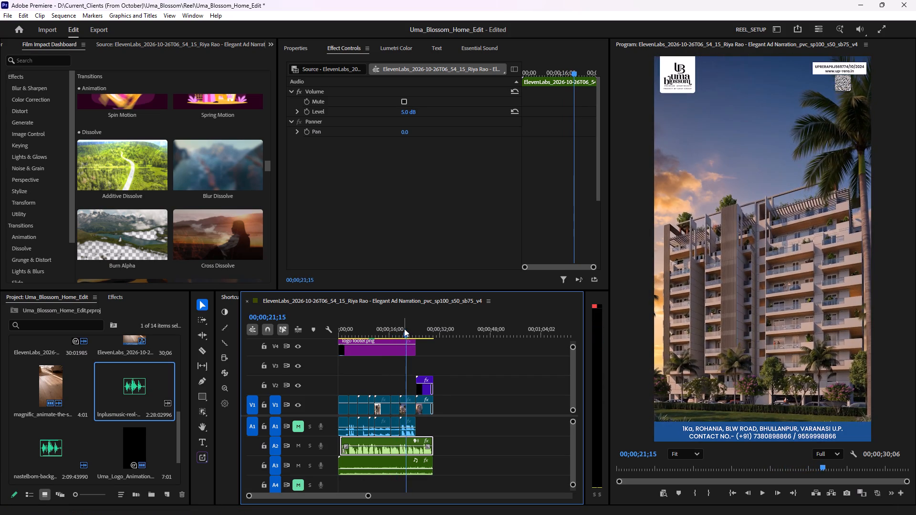
{"action": "key", "text": "space"}
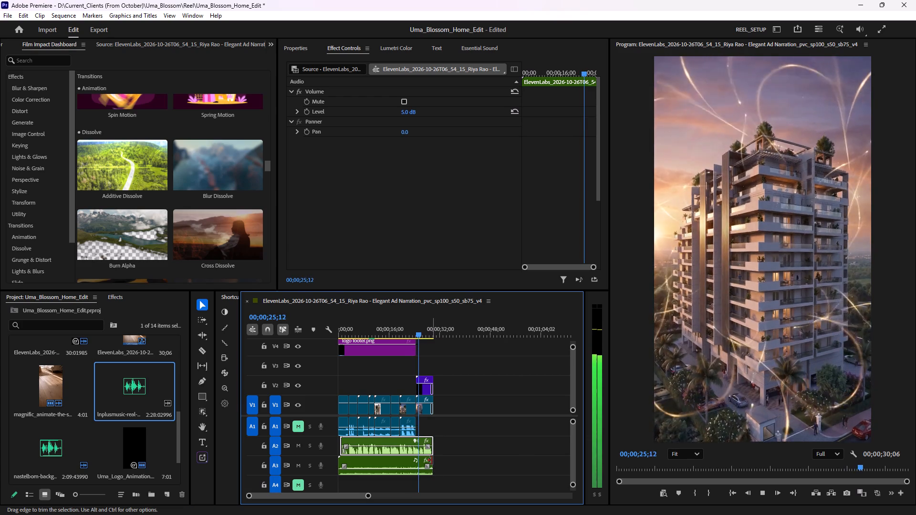
Extend the end of the A3 music clip past the closing video to 00;00;30;23.
{"action": "left_click_drag", "start_coordinate": [432, 460], "coordinate": [437, 462]}
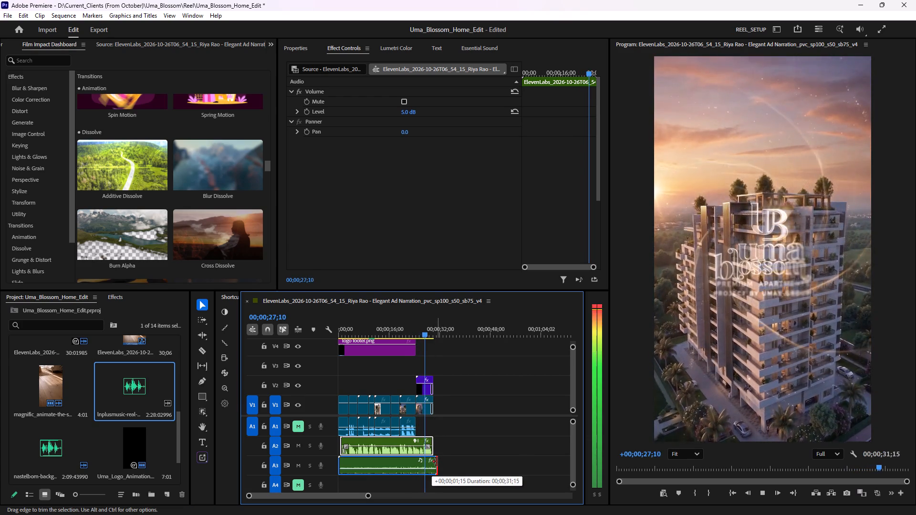
{"action": "left_click_drag", "start_coordinate": [437, 462], "coordinate": [436, 462]}
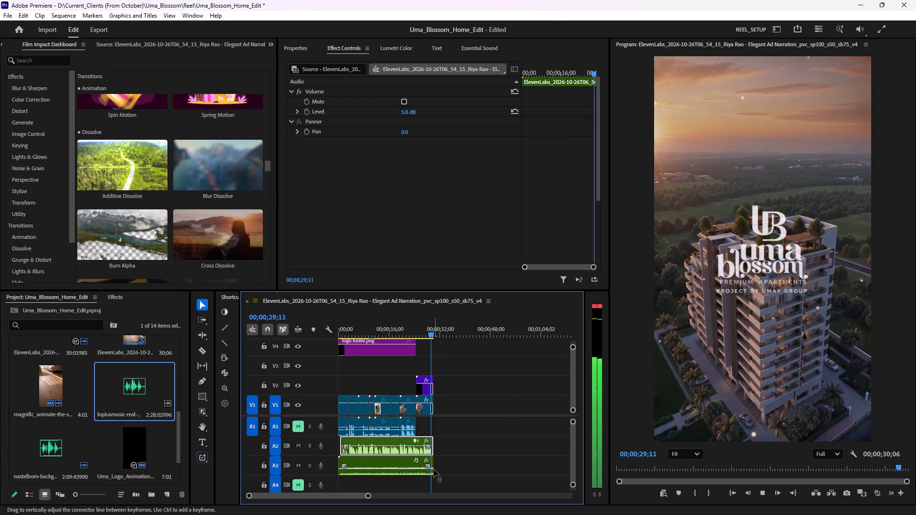
{"action": "key", "text": "space"}
{"action": "left_click_drag", "start_coordinate": [368, 496], "coordinate": [321, 494]}
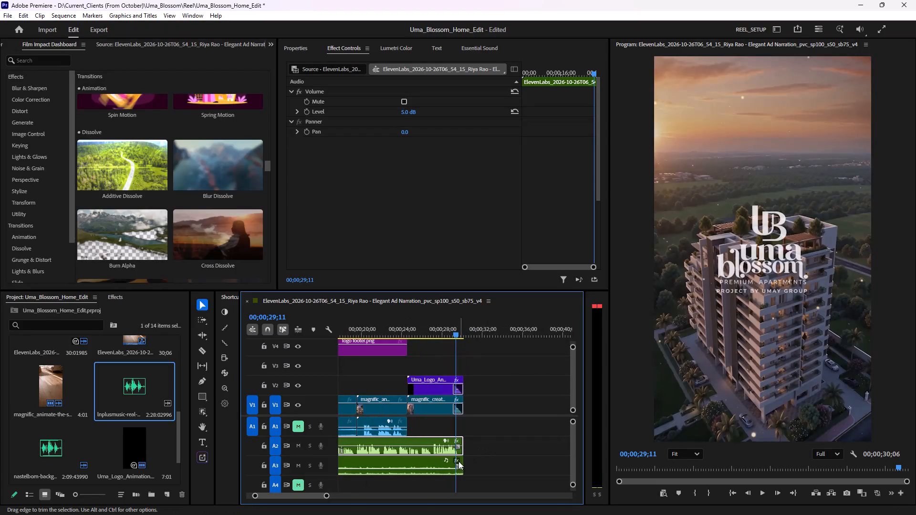
{"action": "left_click_drag", "start_coordinate": [464, 460], "coordinate": [470, 458]}
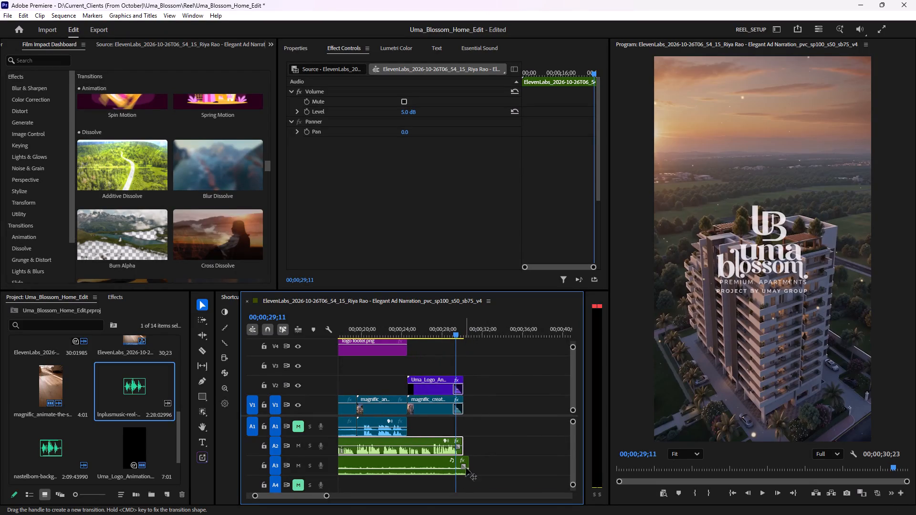
Lengthen the fade at the end of the A3 music so it starts at about 00;00;28;00, and play the ending.
{"action": "left_click_drag", "start_coordinate": [463, 466], "coordinate": [454, 464]}
{"action": "key", "text": "space"}
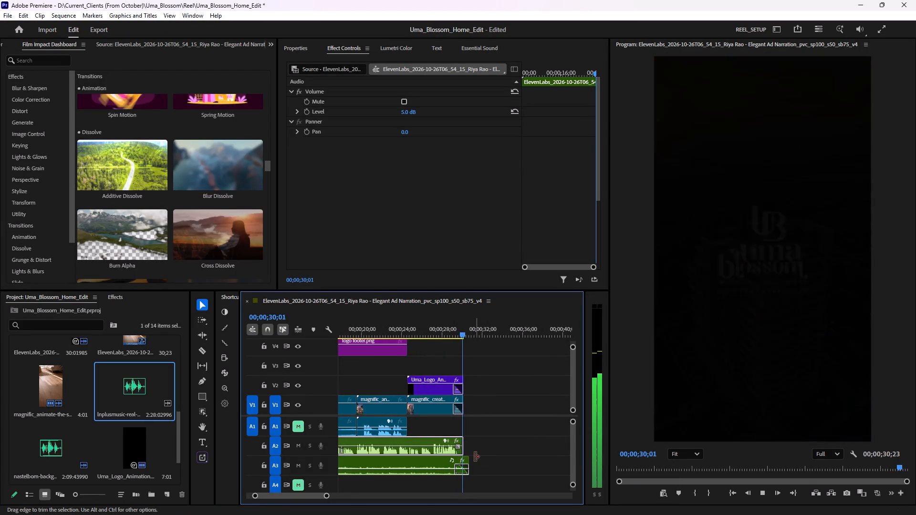
{"action": "left_click_drag", "start_coordinate": [472, 332], "coordinate": [444, 336]}
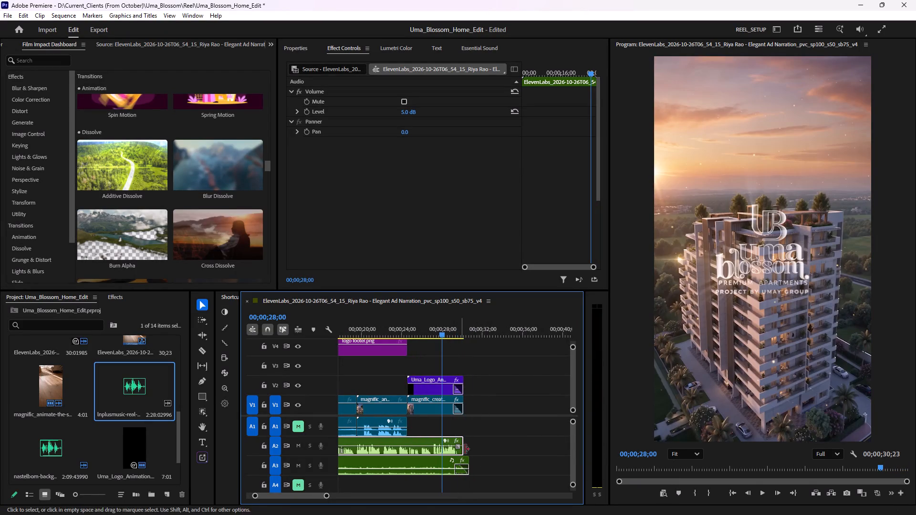
{"action": "left_click_drag", "start_coordinate": [453, 464], "coordinate": [440, 464]}
{"action": "key", "text": "space"}
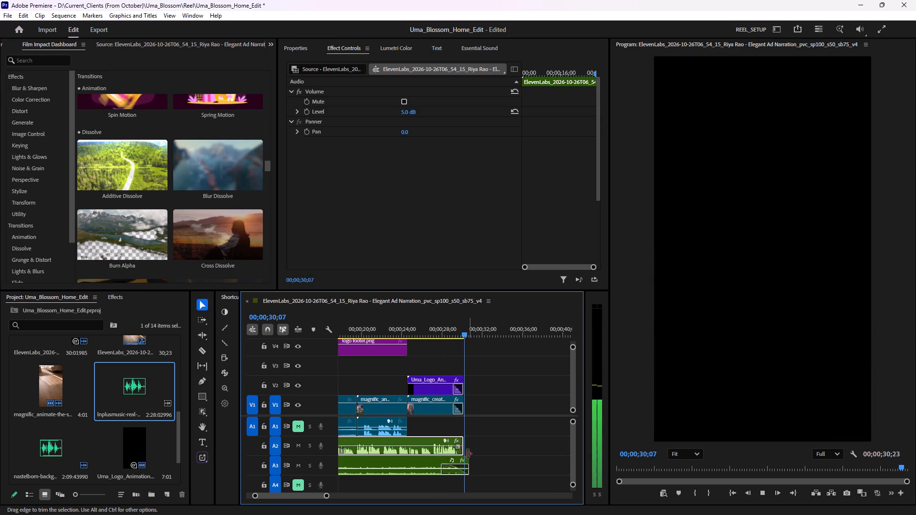
Trim the end of the A3 music clip back to 00;00;30;14 and play the ending.
{"action": "left_click", "coordinate": [469, 330]}
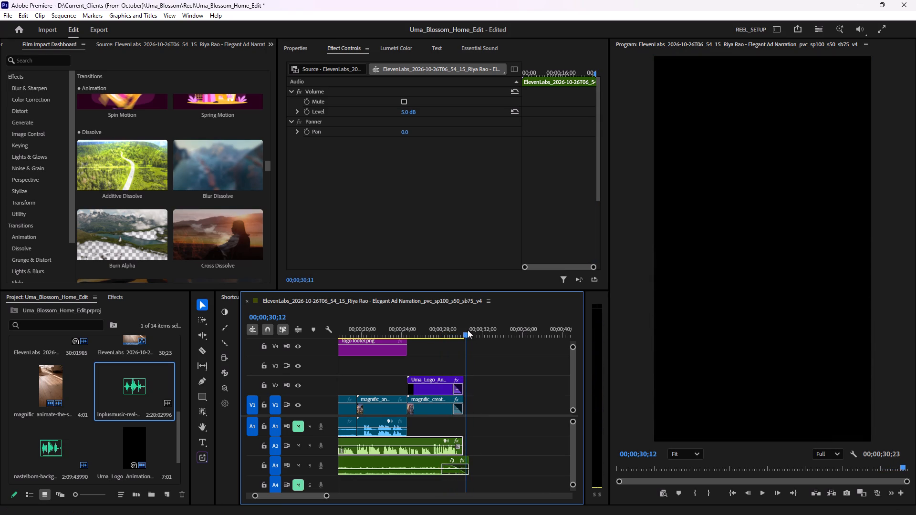
{"action": "left_click", "coordinate": [468, 457]}
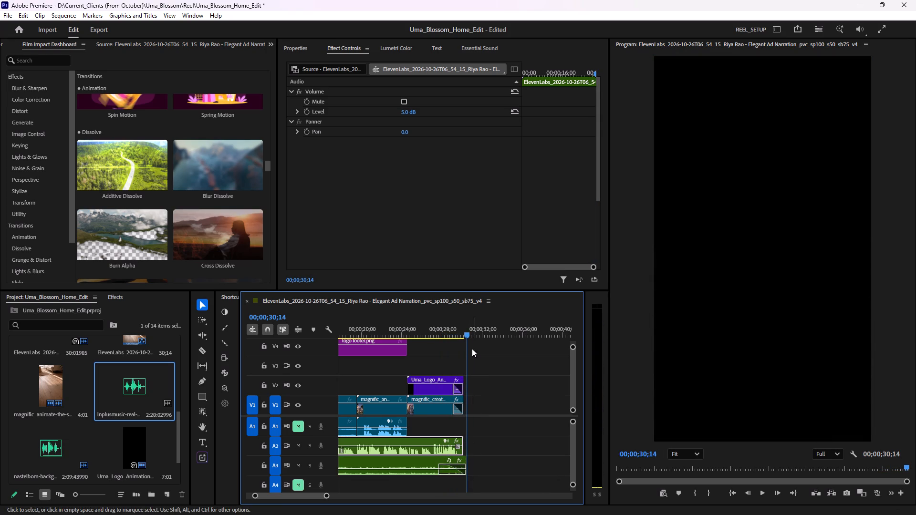
{"action": "left_click_drag", "start_coordinate": [469, 329], "coordinate": [445, 335]}
{"action": "key", "text": "space"}
Play the cut into the closing building clip with the logo animation and return the playhead to 00;00;24;16.
{"action": "left_click_drag", "start_coordinate": [469, 333], "coordinate": [410, 339]}
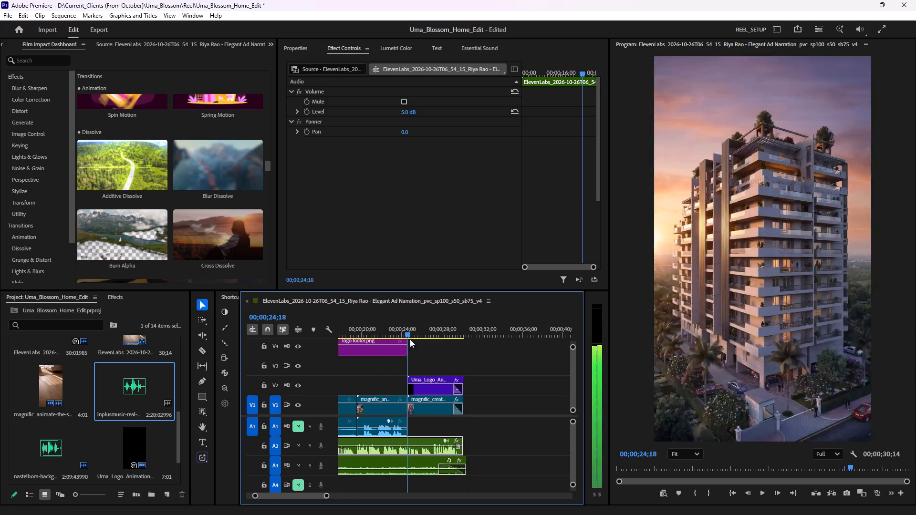
{"action": "left_click_drag", "start_coordinate": [410, 339], "coordinate": [404, 339]}
{"action": "key", "text": "space"}
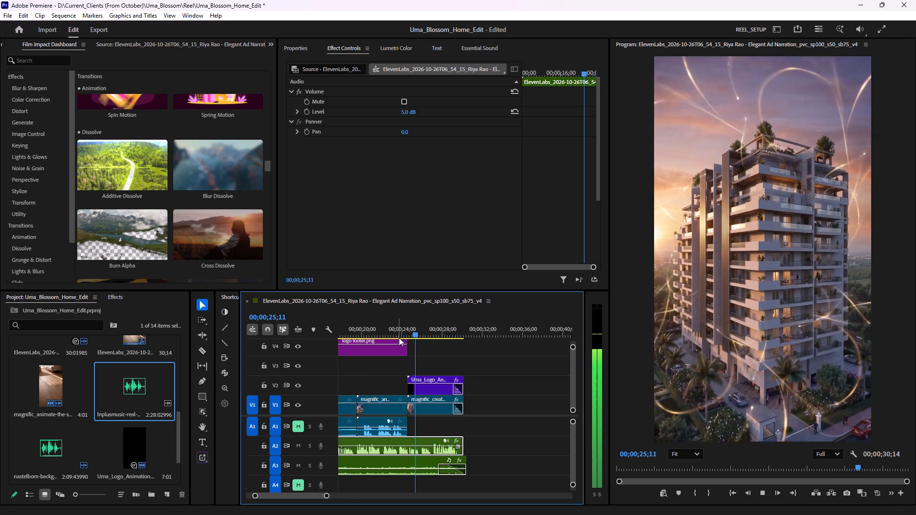
{"action": "key", "text": "space"}
{"action": "left_click_drag", "start_coordinate": [418, 329], "coordinate": [408, 329]}
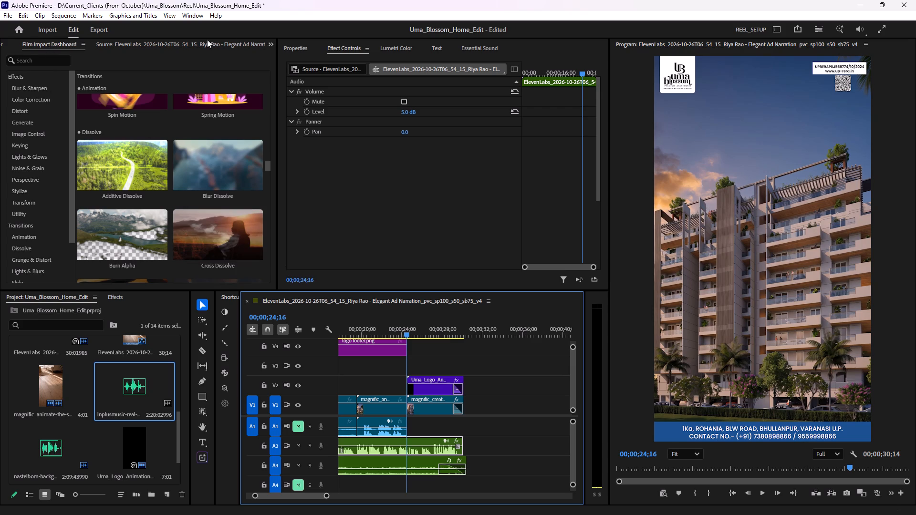
Close the Source monitor panel and bring up the Animation Composer panel.
{"action": "left_click", "coordinate": [205, 45]}
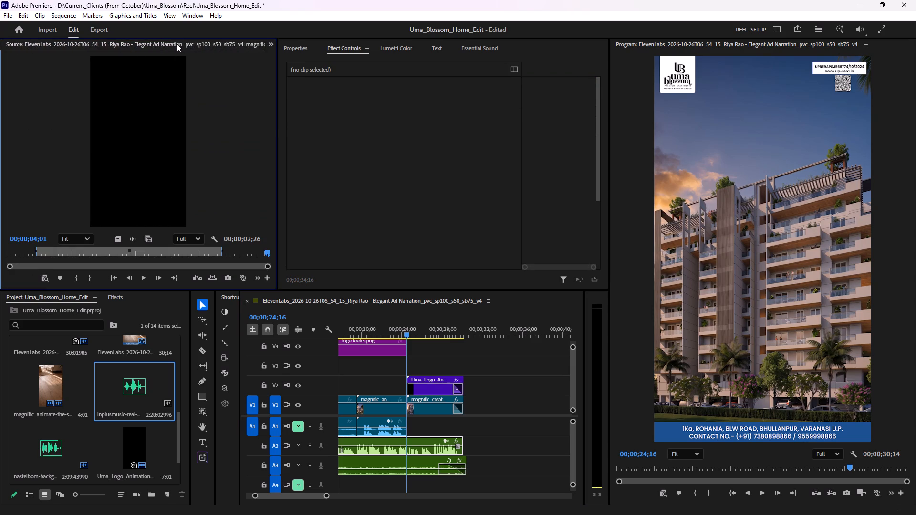
{"action": "right_click", "coordinate": [177, 43]}
{"action": "left_click", "coordinate": [214, 51]}
{"action": "left_click", "coordinate": [32, 45]}
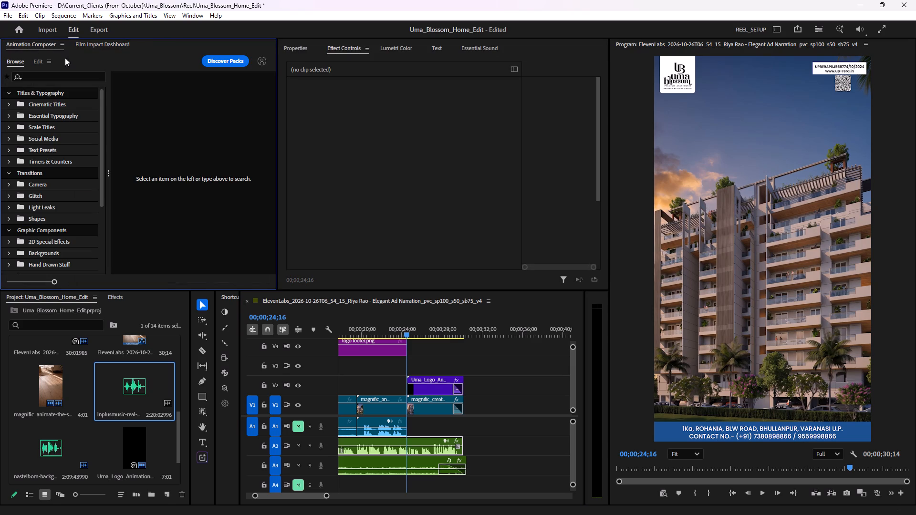
Add the Animation Composer Zoom In transition with sound at the cut into the closing building clip, at 00;00;24;16.
{"action": "left_click", "coordinate": [32, 174]}
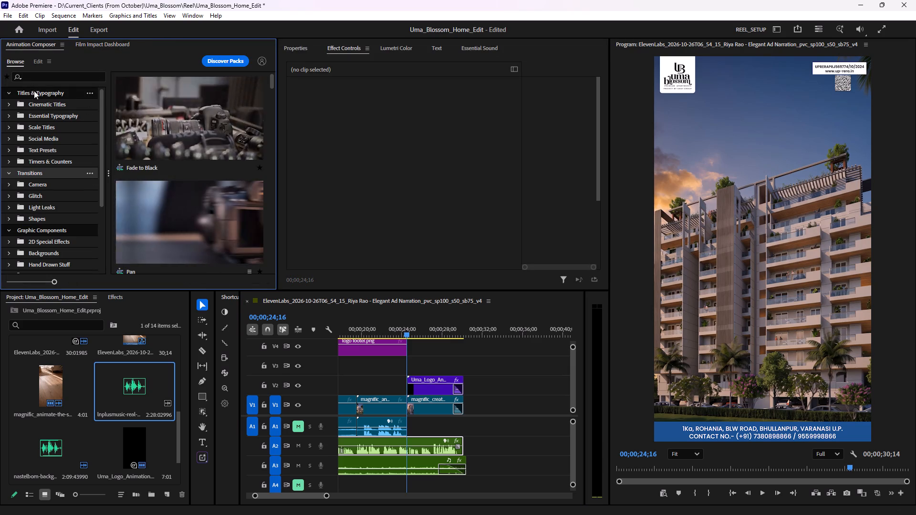
{"action": "left_click", "coordinate": [194, 134]}
{"action": "scroll", "coordinate": [169, 177], "scroll_direction": "down", "scroll_amount": 9}
{"action": "left_click", "coordinate": [199, 137]}
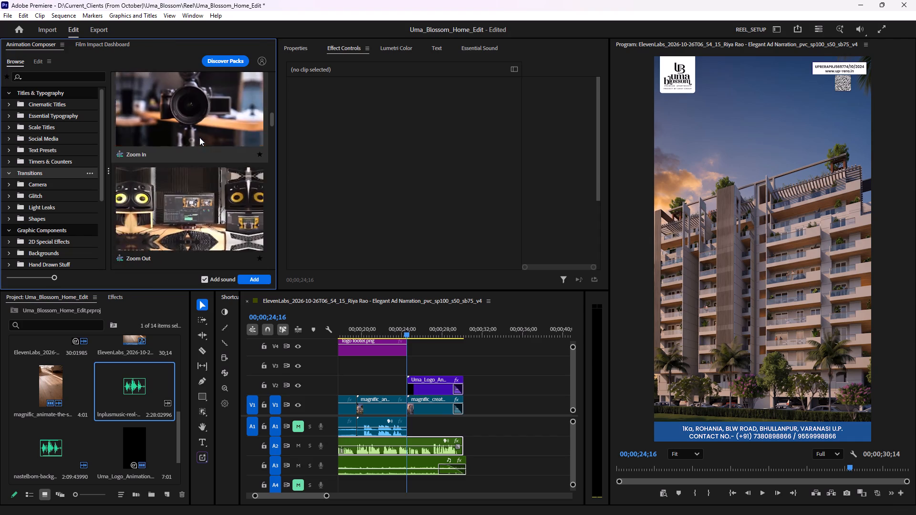
{"action": "left_click", "coordinate": [255, 276]}
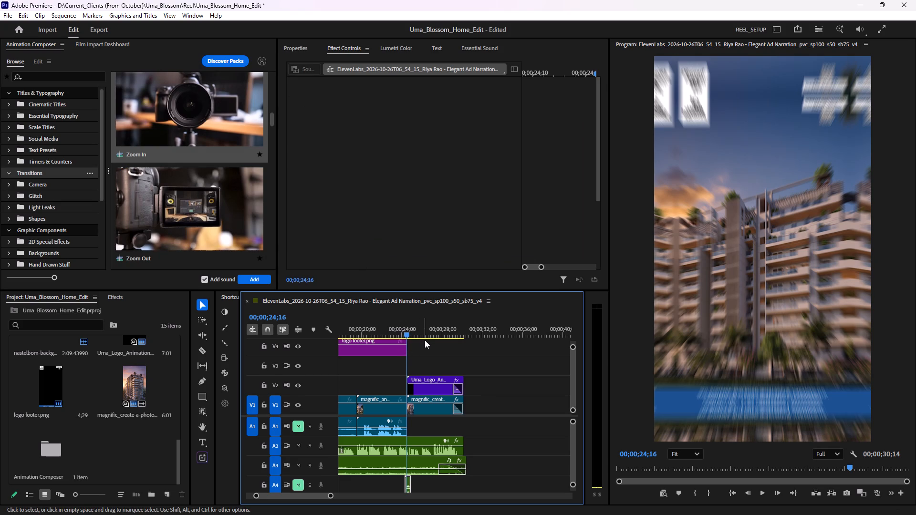
Play across the cut to preview the Zoom In transition and return the playhead to 00;00;23;11.
{"action": "scroll", "coordinate": [426, 342], "scroll_direction": "up", "scroll_amount": 8, "text": "ctrl"}
{"action": "scroll", "coordinate": [425, 344], "scroll_direction": "down", "scroll_amount": 2, "text": "ctrl"}
{"action": "left_click_drag", "start_coordinate": [398, 323], "coordinate": [406, 325]}
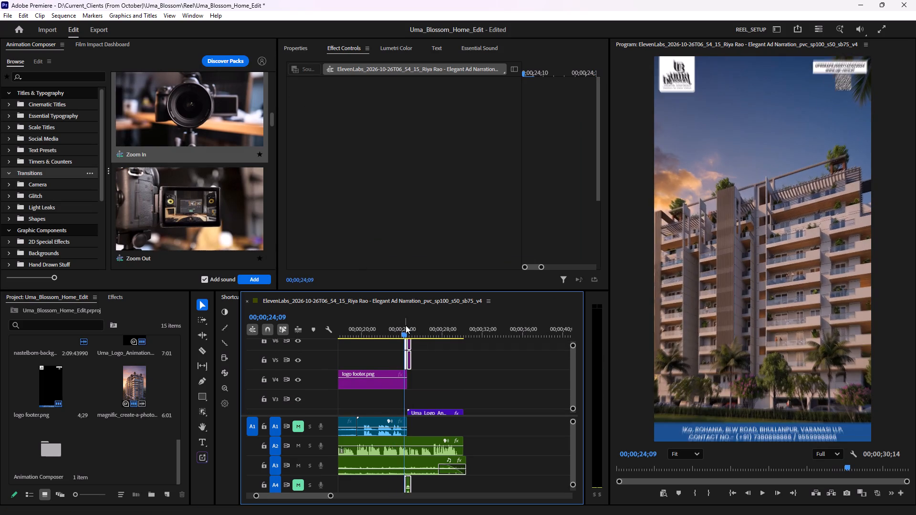
{"action": "key", "text": "space"}
{"action": "key", "text": "space"}
{"action": "left_click_drag", "start_coordinate": [414, 328], "coordinate": [396, 328]}
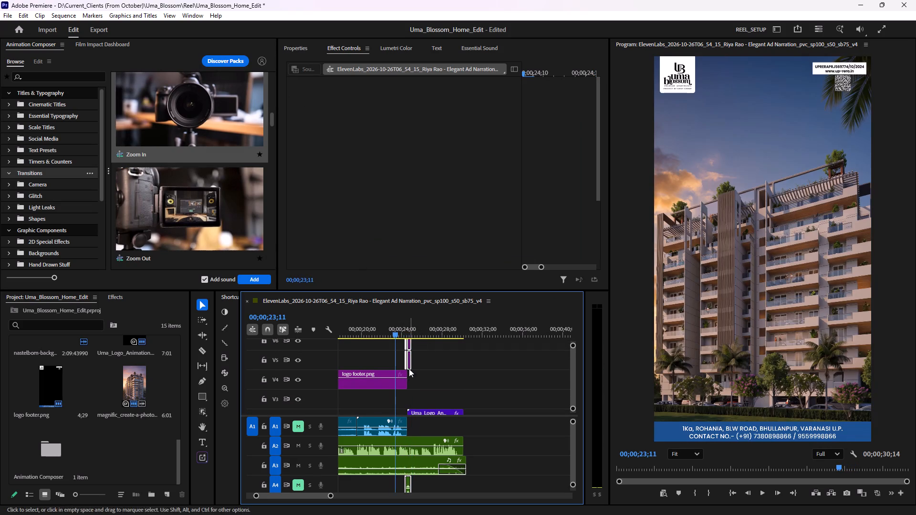
Move the Zoom In layers down to V3 and V4, with logo footer.png raised to V5, and realign the transition over the cut.
{"action": "left_click_drag", "start_coordinate": [409, 366], "coordinate": [413, 387]}
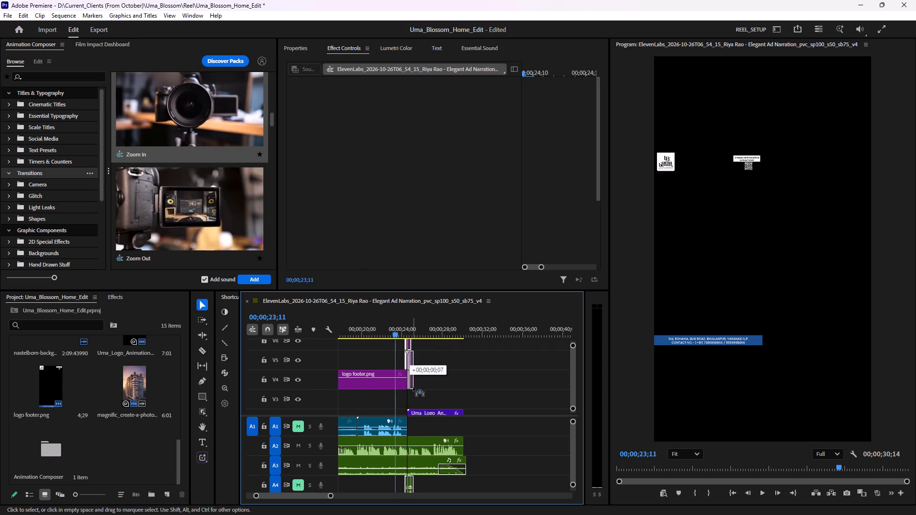
{"action": "left_click_drag", "start_coordinate": [413, 387], "coordinate": [420, 391]}
{"action": "left_click_drag", "start_coordinate": [379, 384], "coordinate": [379, 377]}
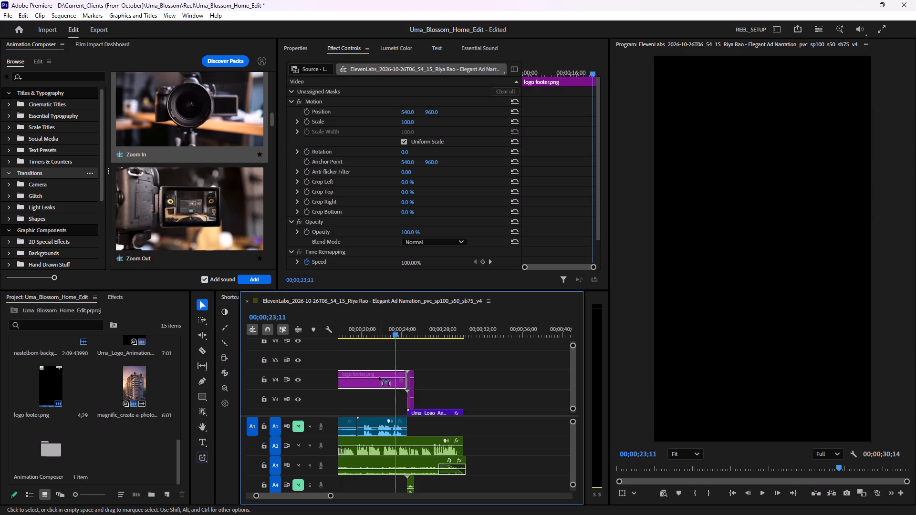
{"action": "left_click_drag", "start_coordinate": [379, 377], "coordinate": [382, 370]}
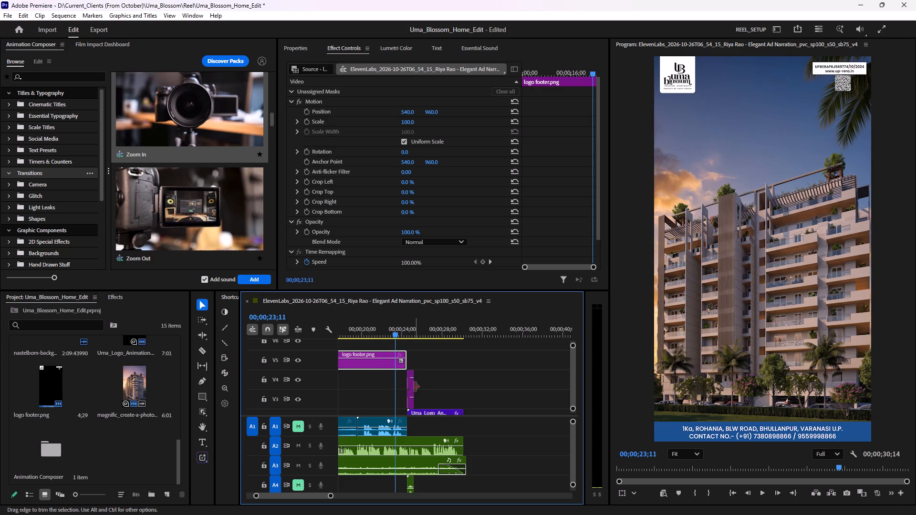
{"action": "left_click", "coordinate": [413, 385]}
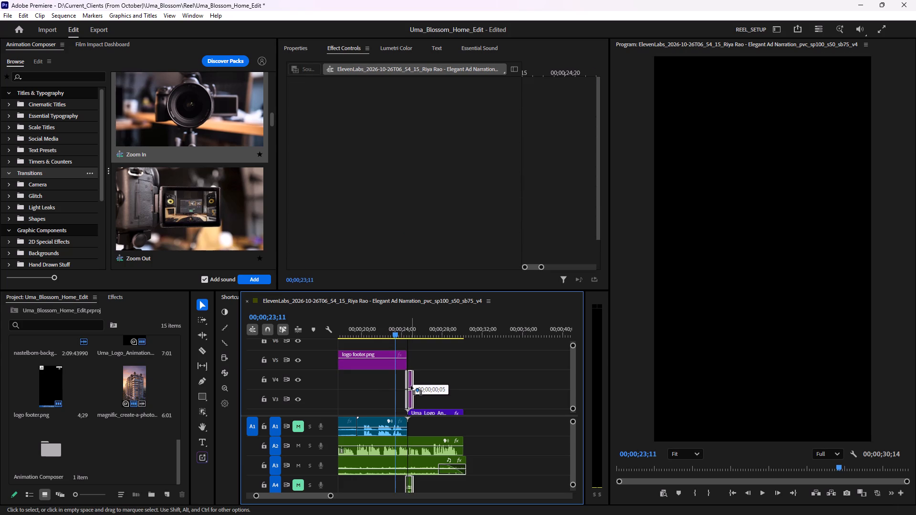
Play the repositioned Zoom In transition into the logo animation and return the playhead to 00;00;24;15.
{"action": "key", "text": "space"}
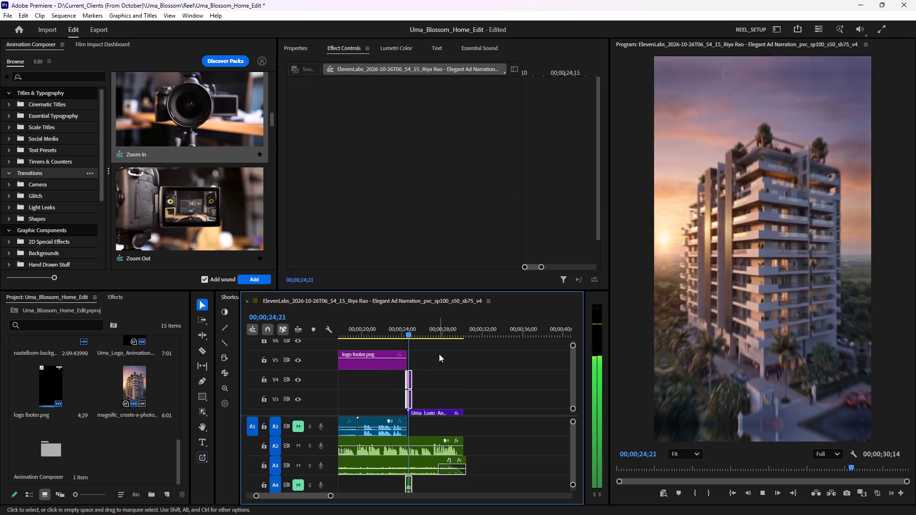
{"action": "scroll", "coordinate": [490, 380], "scroll_direction": "down", "scroll_amount": 7, "text": "ctrl"}
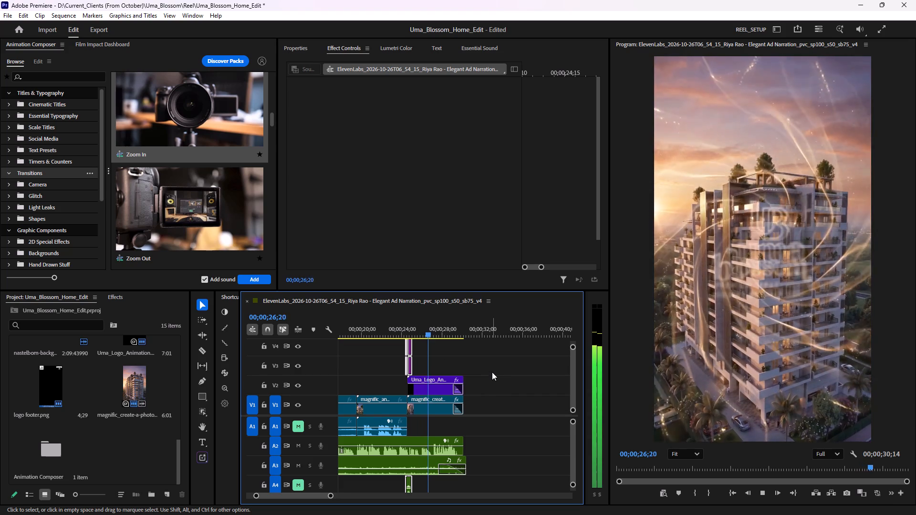
{"action": "key", "text": "space"}
{"action": "left_click_drag", "start_coordinate": [434, 329], "coordinate": [408, 331]}
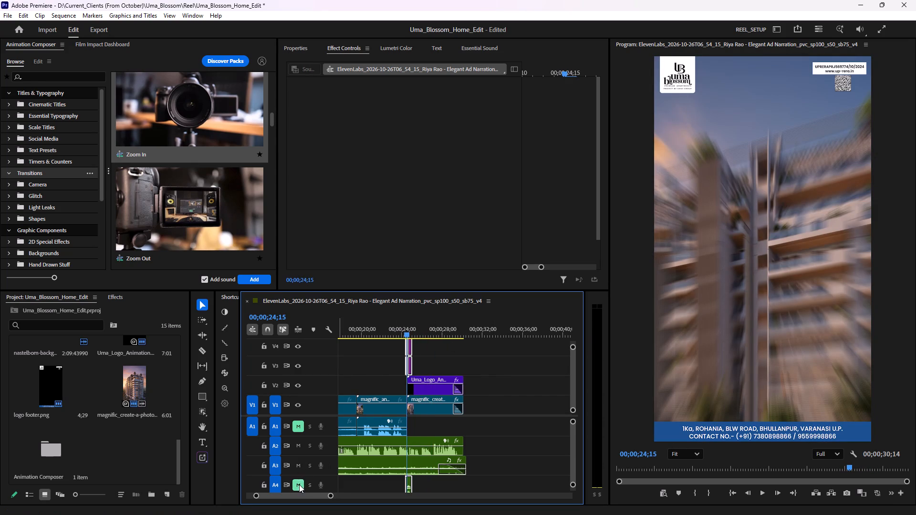
Unmute audio track A4 and play the cut with the transition sound.
{"action": "left_click", "coordinate": [299, 484]}
{"action": "key", "text": "space"}
{"action": "key", "text": "space"}
{"action": "left_click_drag", "start_coordinate": [423, 334], "coordinate": [403, 335]}
{"action": "key", "text": "space"}
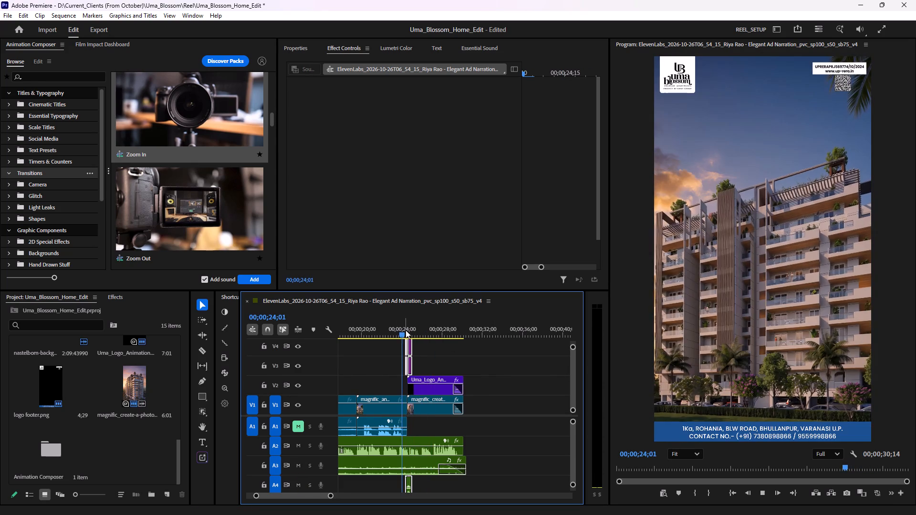
{"action": "key", "text": "space"}
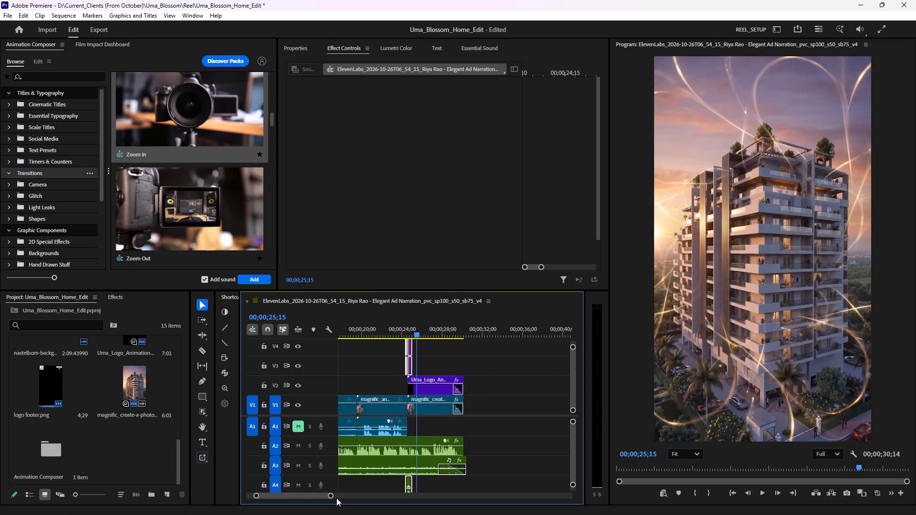
Replay the Zoom In transition and the start of the logo animation, and return the playhead to 00;00;23;11.
{"action": "left_click", "coordinate": [332, 497]}
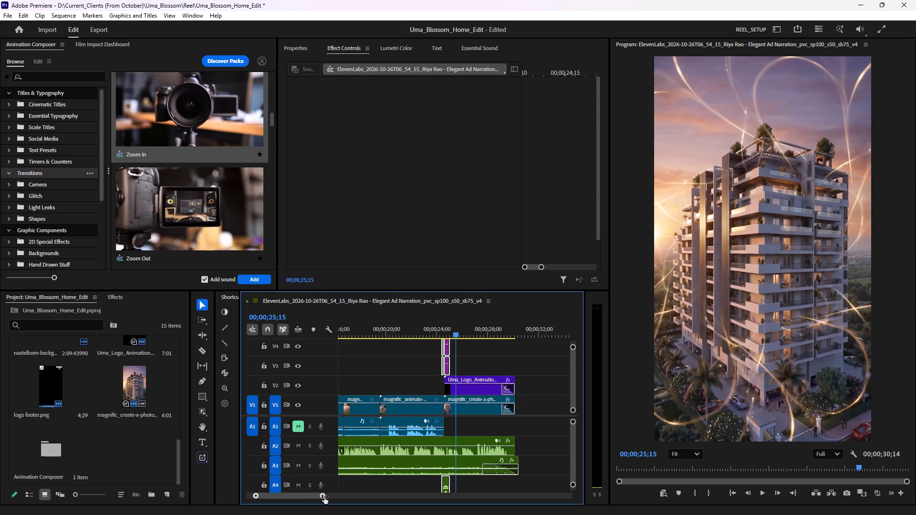
{"action": "left_click_drag", "start_coordinate": [458, 332], "coordinate": [432, 332]}
{"action": "key", "text": "space"}
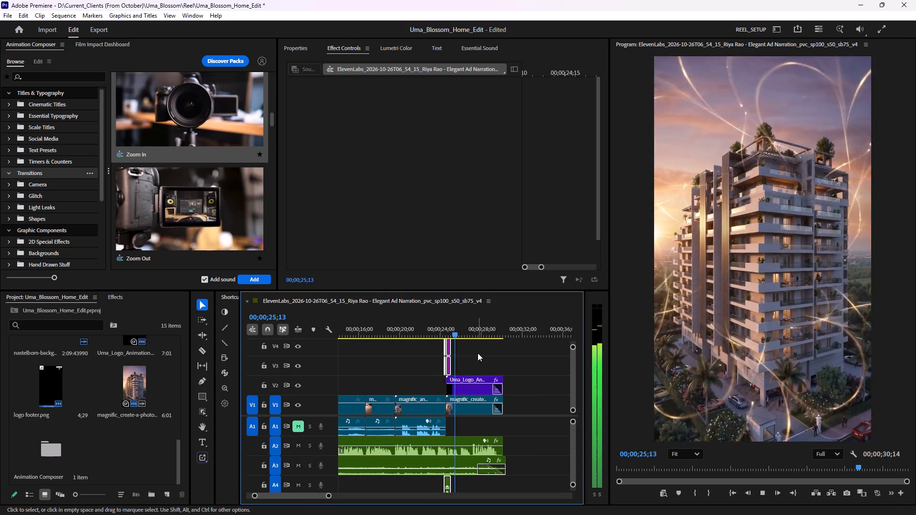
{"action": "scroll", "coordinate": [414, 363], "scroll_direction": "up", "scroll_amount": 6, "text": "ctrl"}
{"action": "scroll", "coordinate": [408, 360], "scroll_direction": "down", "scroll_amount": 3, "text": "ctrl"}
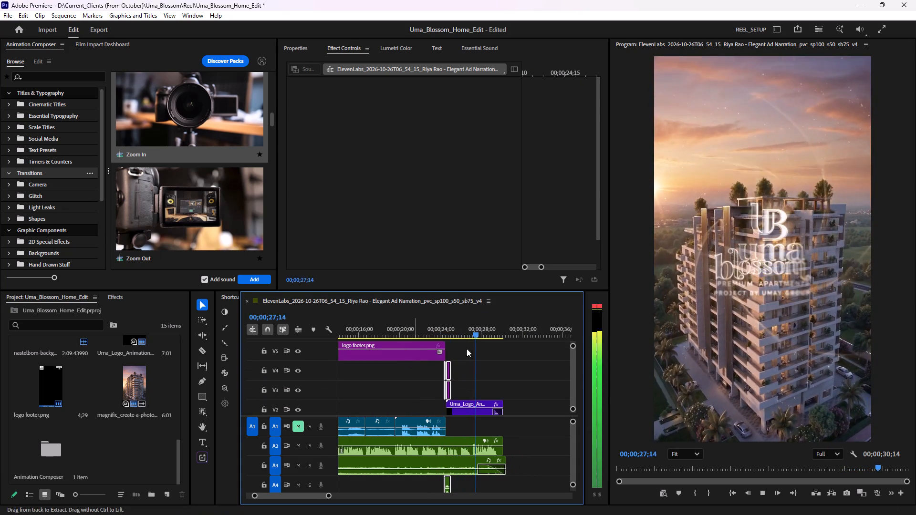
{"action": "key", "text": "space"}
{"action": "left_click_drag", "start_coordinate": [475, 330], "coordinate": [433, 333]}
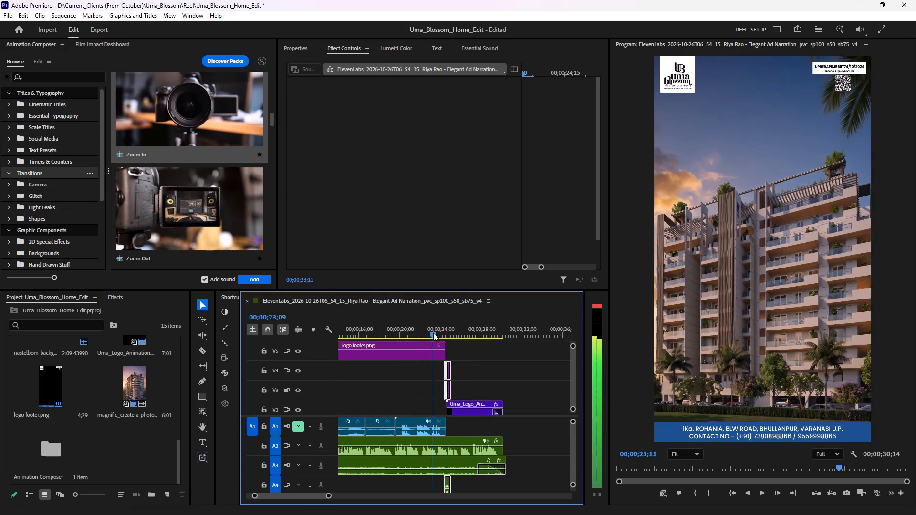
{"action": "left_click_drag", "start_coordinate": [433, 333], "coordinate": [436, 331]}
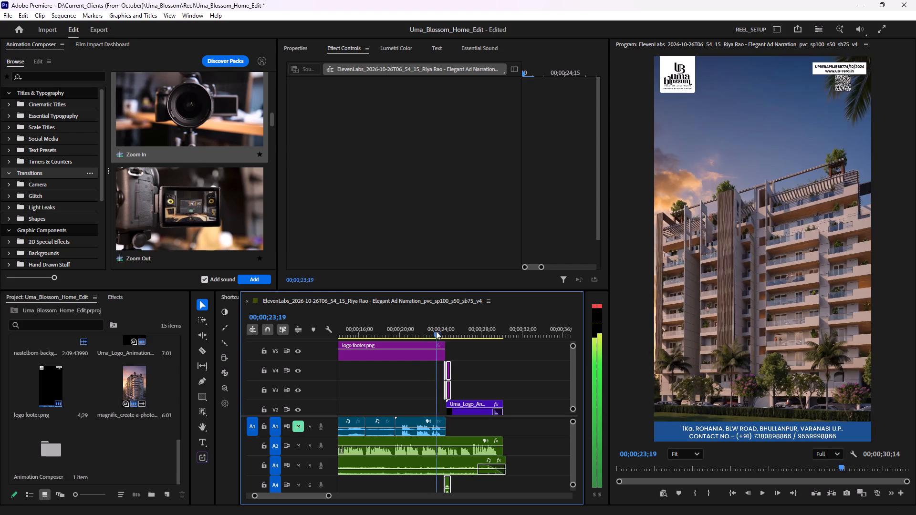
{"action": "left_click_drag", "start_coordinate": [436, 331], "coordinate": [435, 331]}
Move logo footer.png from V5 down to V2, beneath the Zoom In layers, and play across the transition.
{"action": "left_click_drag", "start_coordinate": [405, 352], "coordinate": [411, 411]}
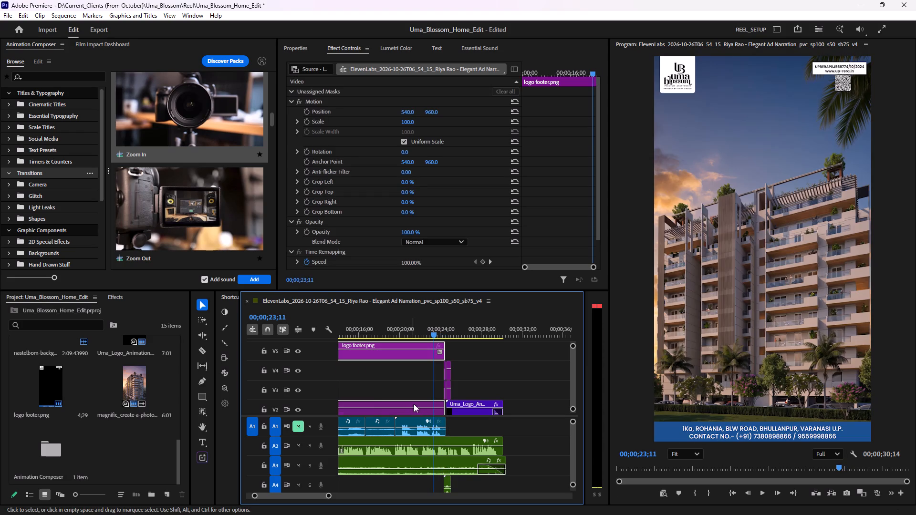
{"action": "left_click", "coordinate": [430, 330]}
{"action": "key", "text": "space"}
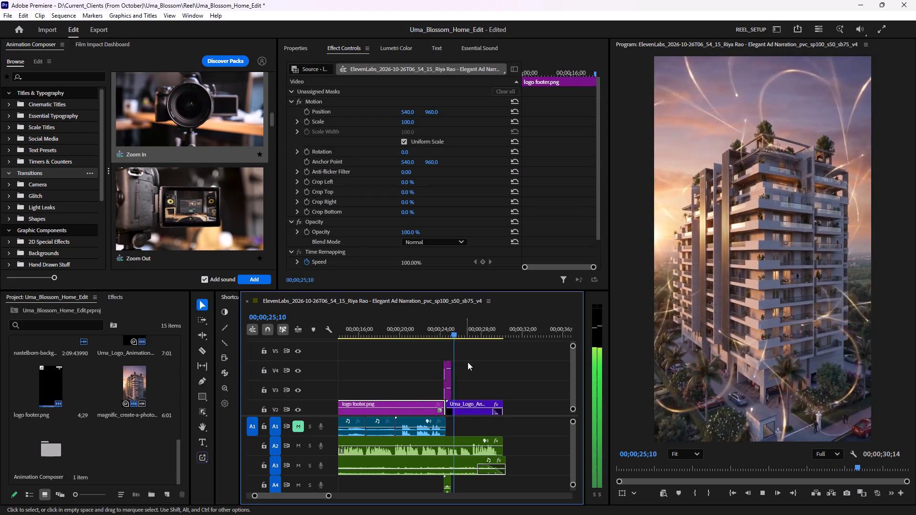
{"action": "scroll", "coordinate": [495, 364], "scroll_direction": "down", "scroll_amount": 8, "text": "ctrl"}
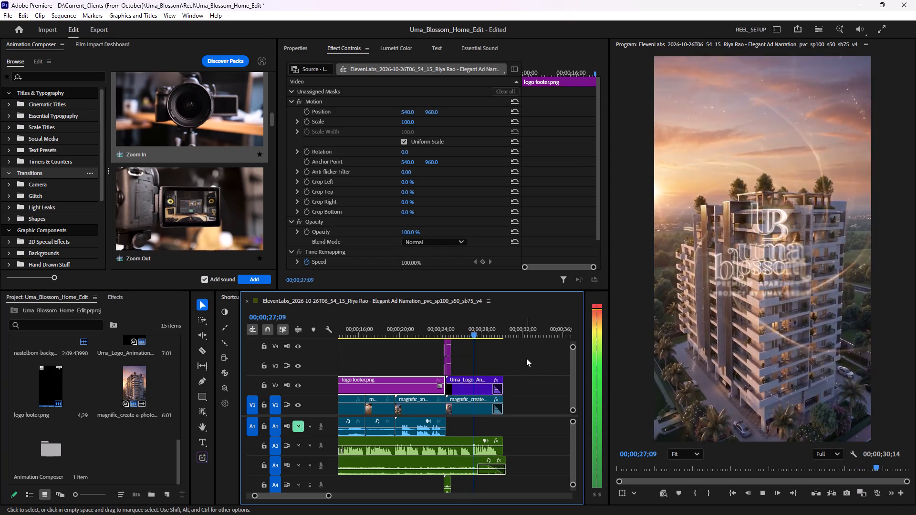
{"action": "key", "text": "space"}
Set the closing building clip's Lumetri Basic Correction exposure to -1.0 and play from the cut to the ending.
{"action": "left_click", "coordinate": [465, 403]}
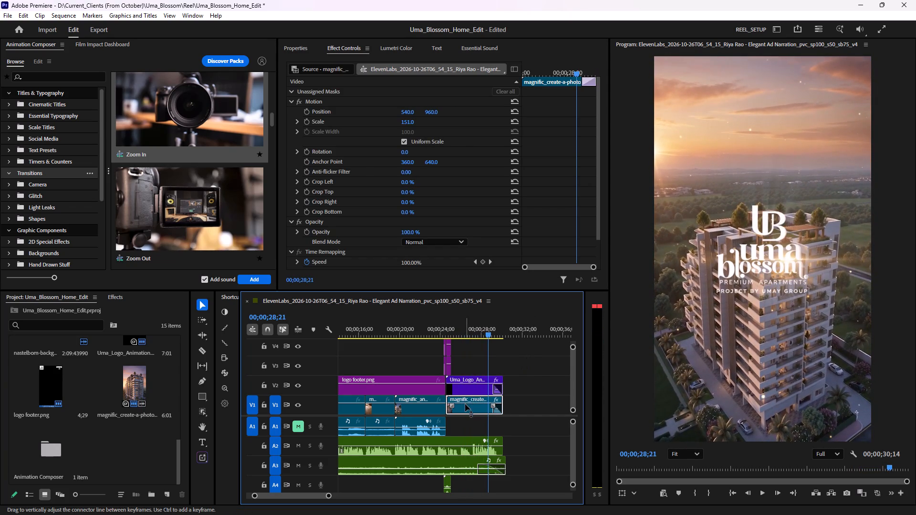
{"action": "left_click", "coordinate": [391, 49]}
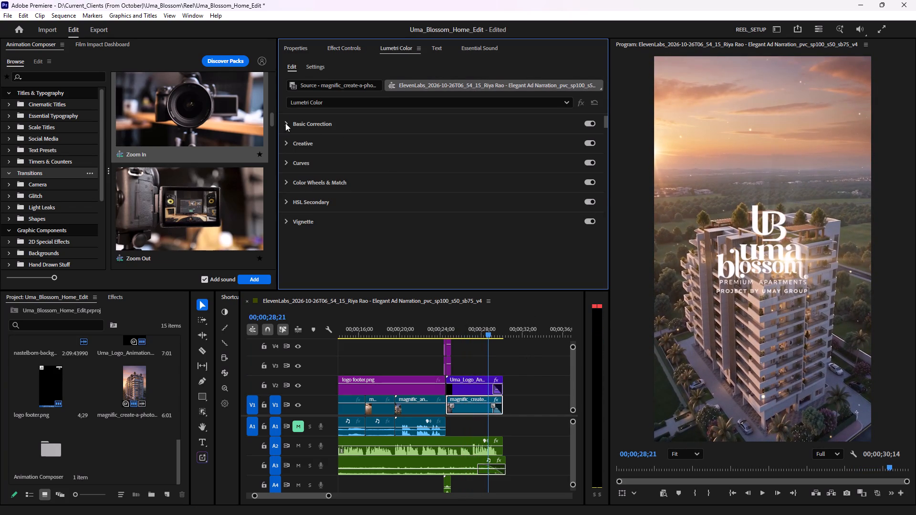
{"action": "left_click", "coordinate": [286, 124]}
{"action": "scroll", "coordinate": [421, 248], "scroll_direction": "down", "scroll_amount": 3}
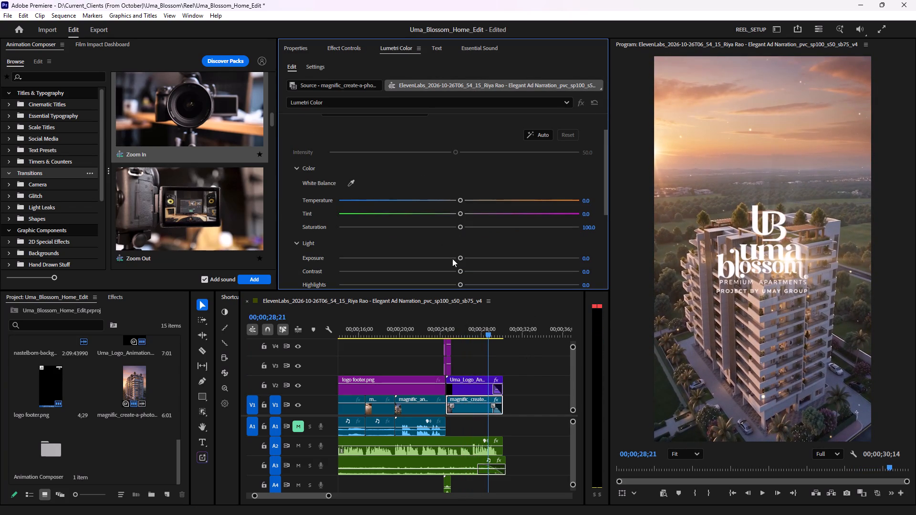
{"action": "left_click_drag", "start_coordinate": [459, 258], "coordinate": [440, 257]}
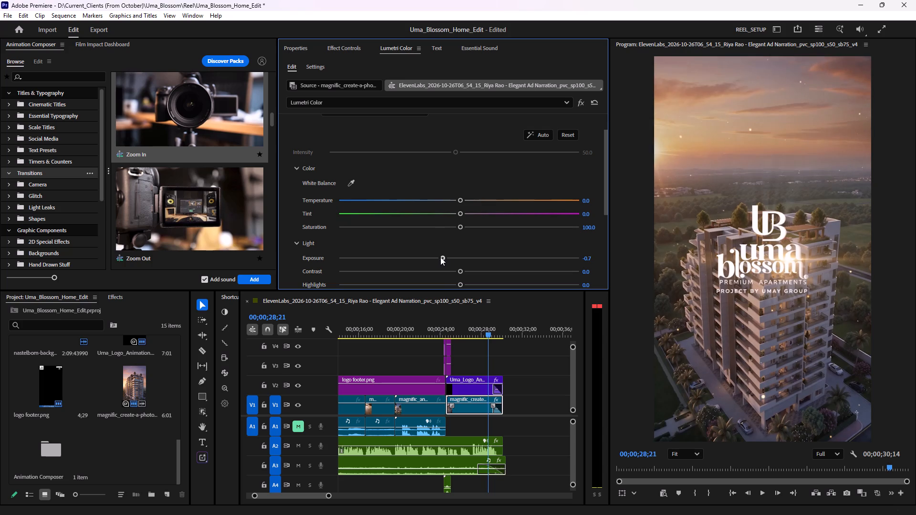
{"action": "left_click_drag", "start_coordinate": [440, 257], "coordinate": [434, 256]}
{"action": "left_click_drag", "start_coordinate": [490, 328], "coordinate": [441, 327]}
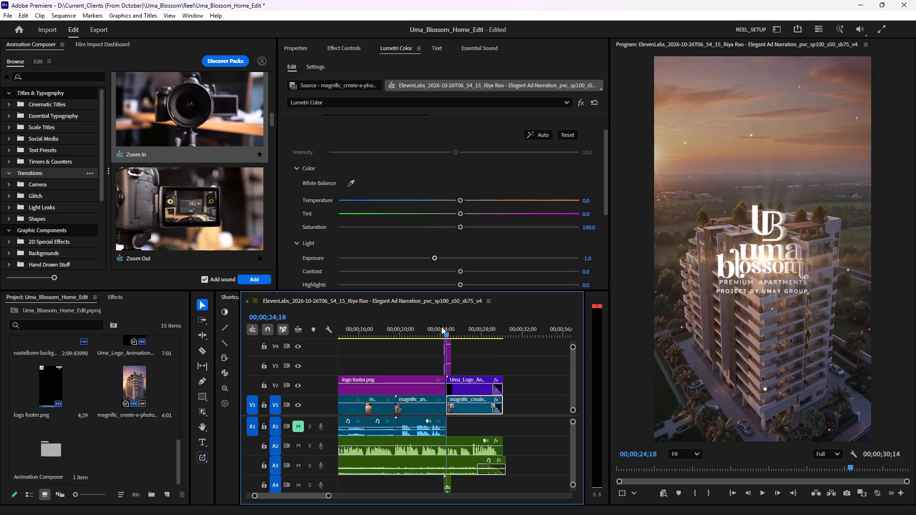
{"action": "left_click_drag", "start_coordinate": [441, 327], "coordinate": [446, 330]}
{"action": "key", "text": "space"}
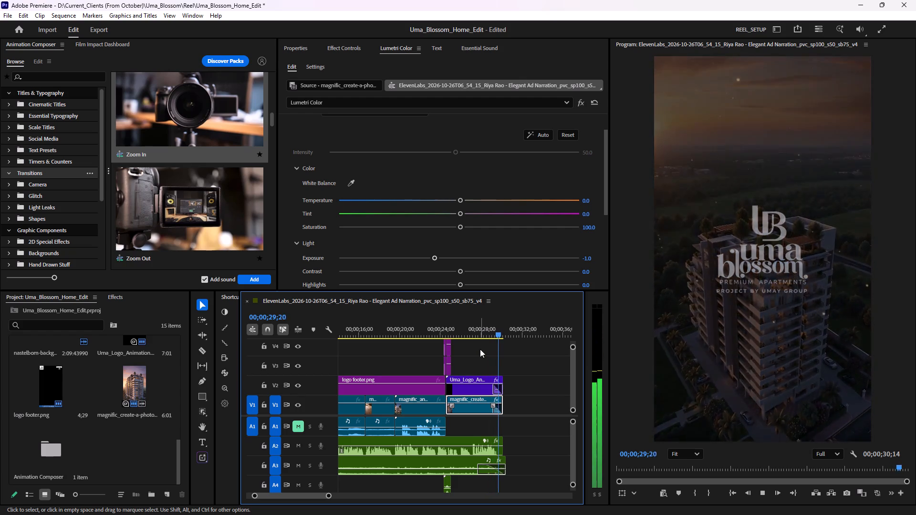
Try to lengthen the logo animation on V2, and extend the closing building clip on V1 to the end of the A3 music.
{"action": "left_click_drag", "start_coordinate": [510, 329], "coordinate": [492, 330]}
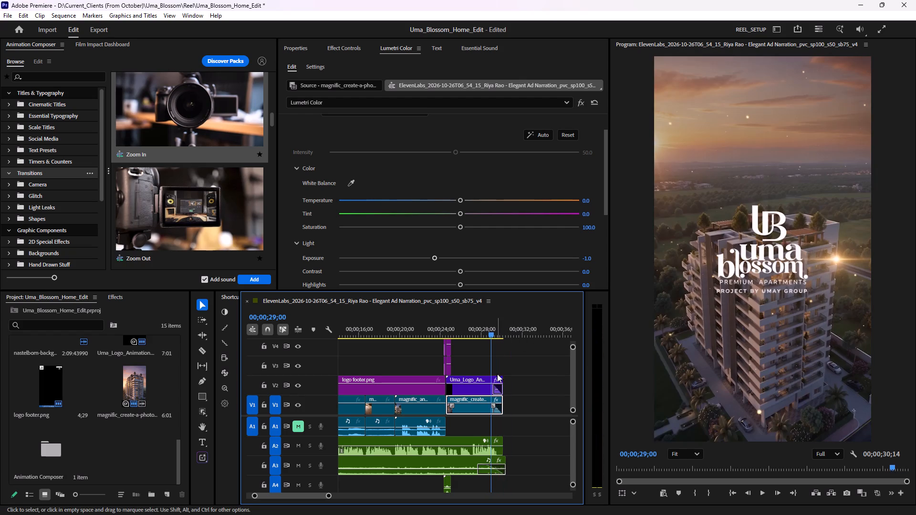
{"action": "left_click_drag", "start_coordinate": [502, 380], "coordinate": [510, 379]}
{"action": "left_click_drag", "start_coordinate": [502, 401], "coordinate": [507, 401]}
{"action": "left_click_drag", "start_coordinate": [503, 399], "coordinate": [515, 399]}
Set the logo animation clip's speed on V2 to 115% and briefly play the ending.
{"action": "left_click", "coordinate": [479, 387]}
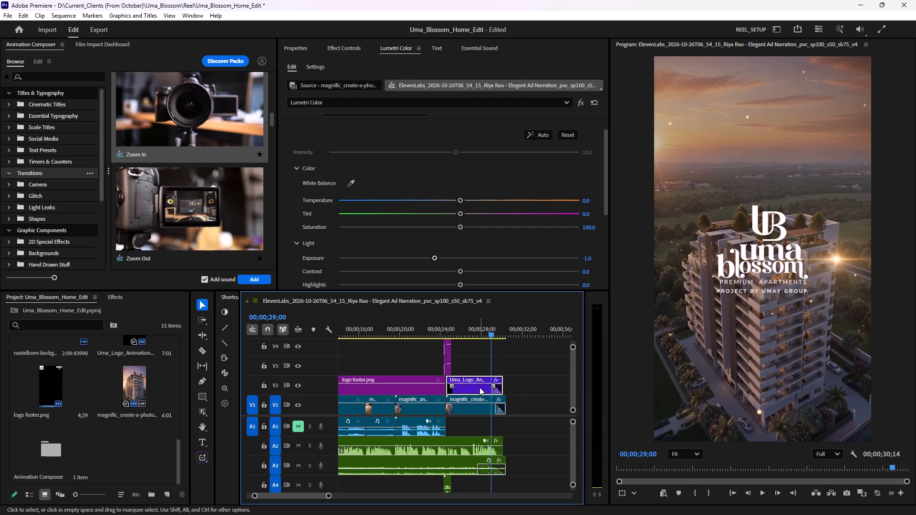
{"action": "right_click", "coordinate": [480, 387]}
{"action": "left_click", "coordinate": [524, 326]}
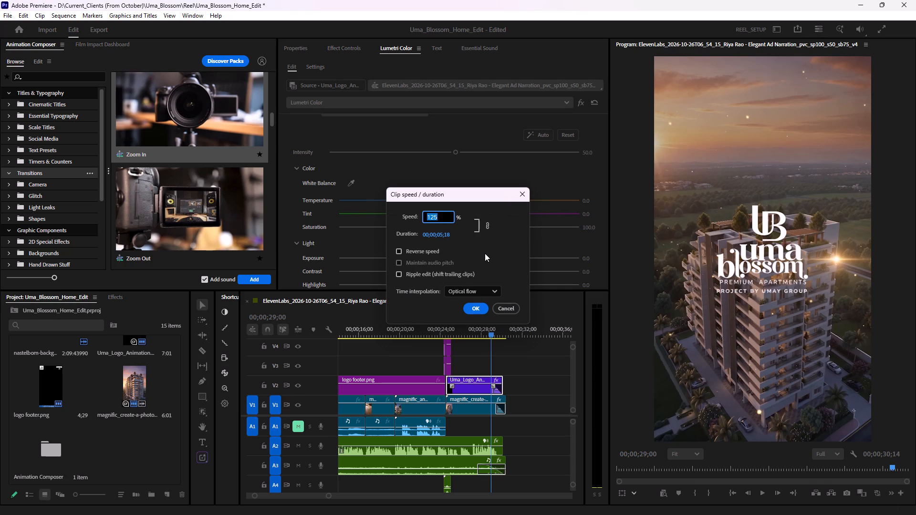
{"action": "key", "text": "1"}
{"action": "key", "text": "5"}
{"action": "key", "text": "Left"}
{"action": "key", "text": "Left"}
{"action": "key", "text": "1"}
{"action": "left_click", "coordinate": [474, 309]}
{"action": "key", "text": "space"}
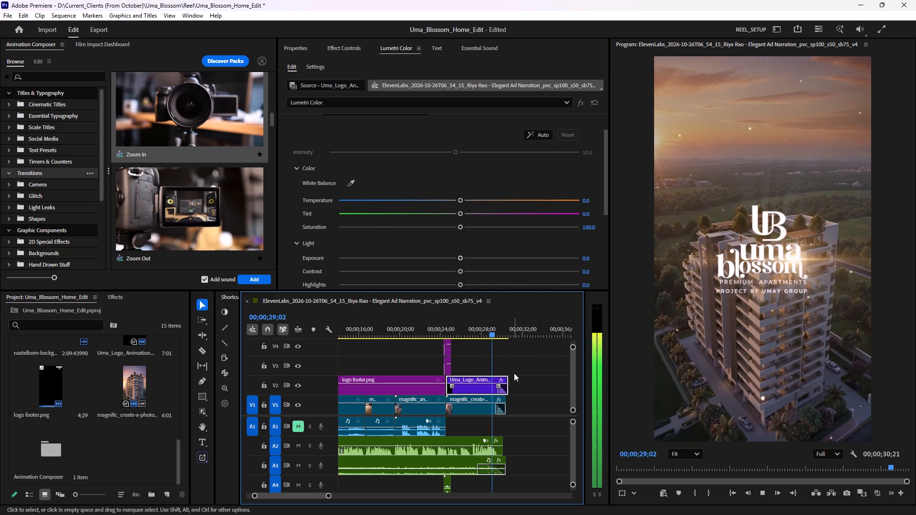
{"action": "key", "text": "space"}
Extend the closing building clip on V1 to the end of the logo animation and play the ending.
{"action": "left_click_drag", "start_coordinate": [507, 401], "coordinate": [515, 401]}
{"action": "key", "text": "space"}
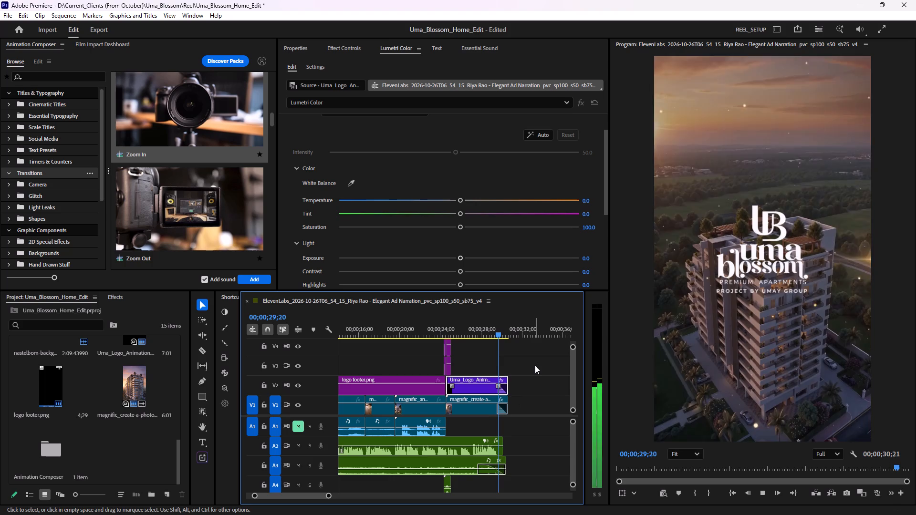
{"action": "key", "text": "space"}
Extend the A3 music's end to 00;00;31;05, shorten its closing fade-out, and replay the ending.
{"action": "left_click_drag", "start_coordinate": [505, 460], "coordinate": [512, 460]}
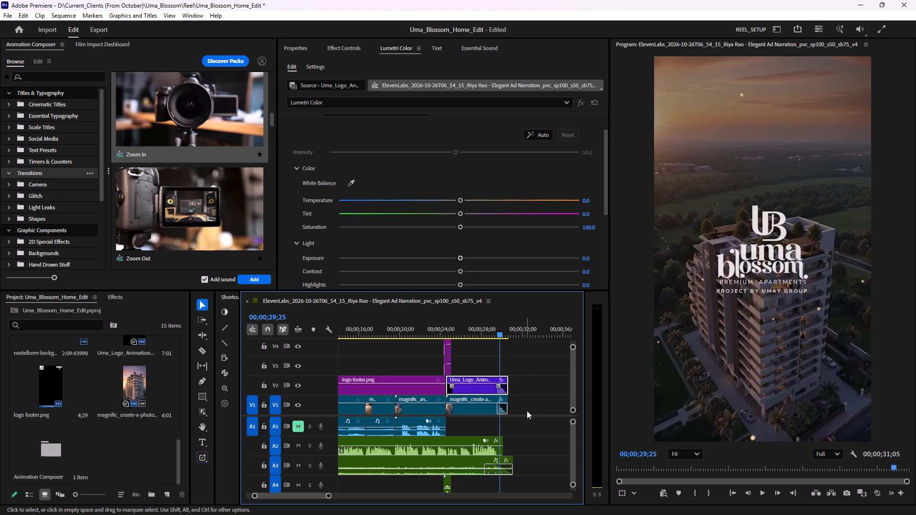
{"action": "key", "text": "space"}
{"action": "left_click_drag", "start_coordinate": [516, 333], "coordinate": [481, 336]}
{"action": "key", "text": "space"}
{"action": "key", "text": "space"}
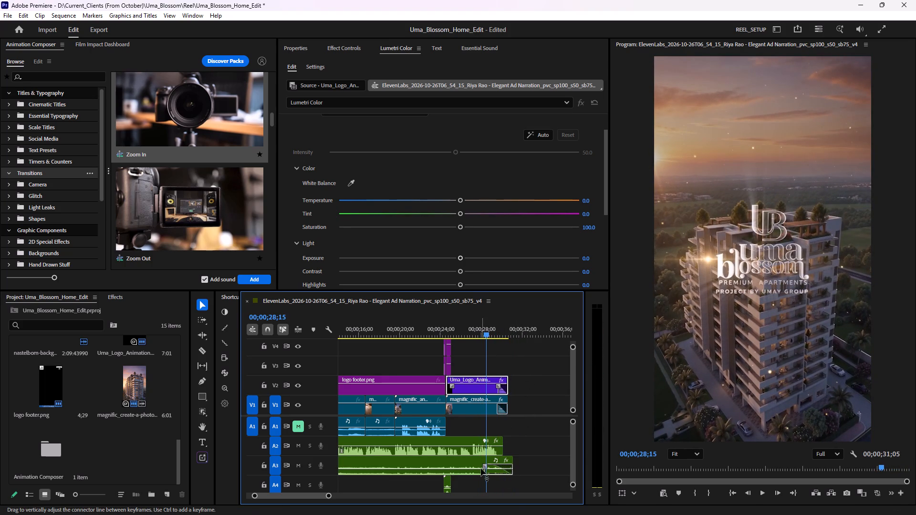
{"action": "left_click_drag", "start_coordinate": [485, 466], "coordinate": [493, 467]}
{"action": "key", "text": "space"}
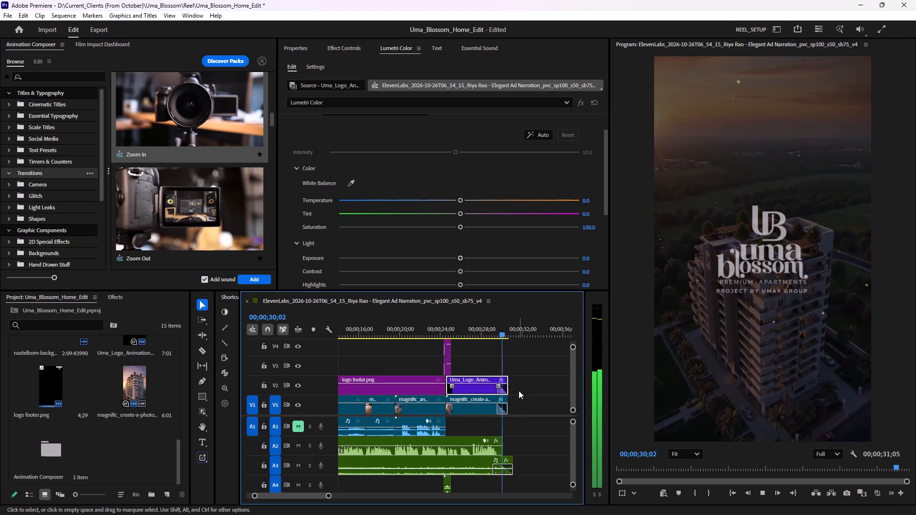
{"action": "left_click_drag", "start_coordinate": [514, 330], "coordinate": [499, 331]}
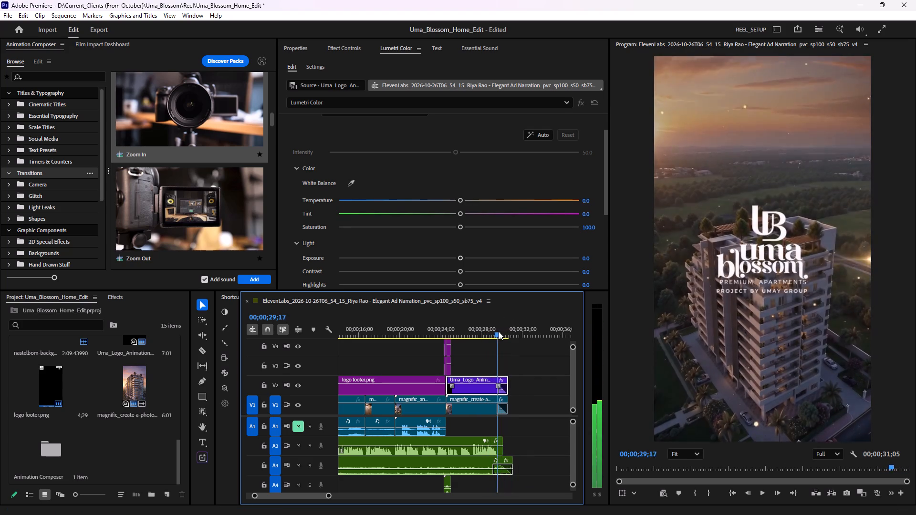
{"action": "left_click_drag", "start_coordinate": [499, 331], "coordinate": [497, 332]}
{"action": "key", "text": "space"}
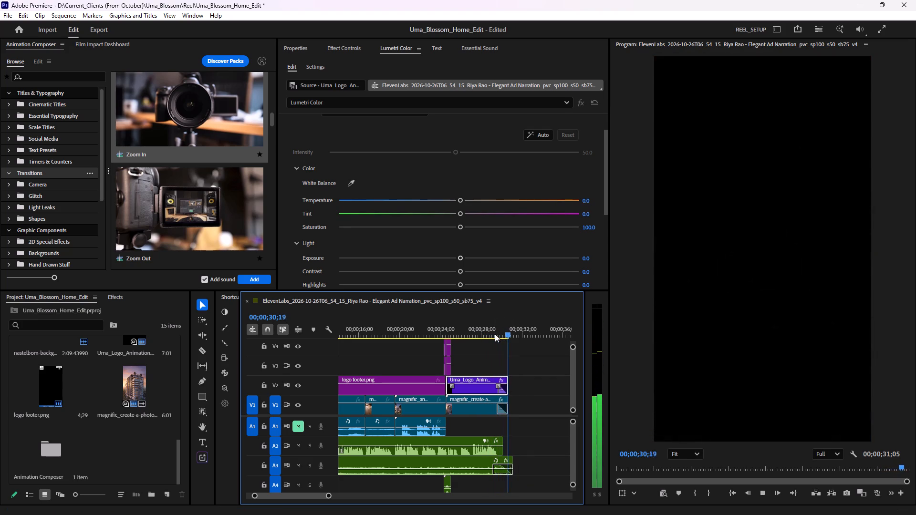
Save the project and check the opening from 00;00;00;00, returning the playhead to the start.
{"action": "left_click_drag", "start_coordinate": [329, 493], "coordinate": [359, 494]}
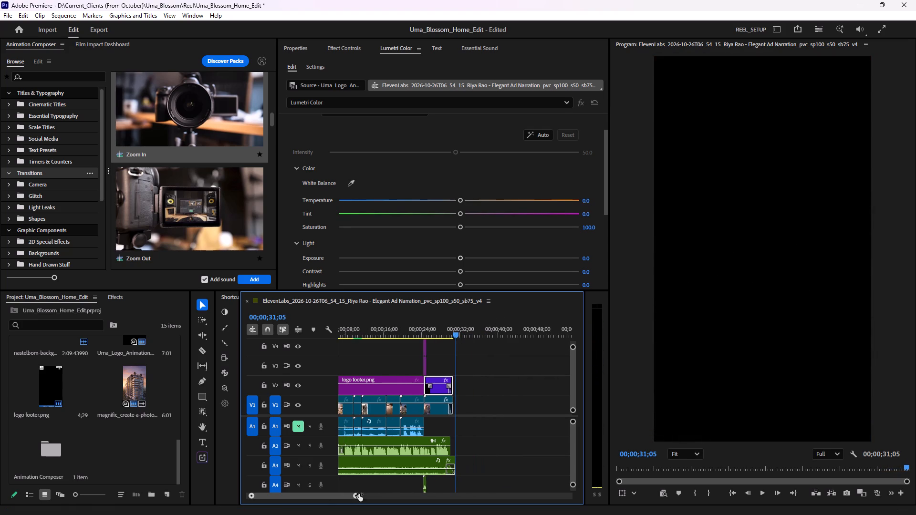
{"action": "left_click_drag", "start_coordinate": [359, 494], "coordinate": [376, 494]}
{"action": "left_click_drag", "start_coordinate": [328, 495], "coordinate": [265, 489]}
{"action": "left_click_drag", "start_coordinate": [449, 333], "coordinate": [304, 340]}
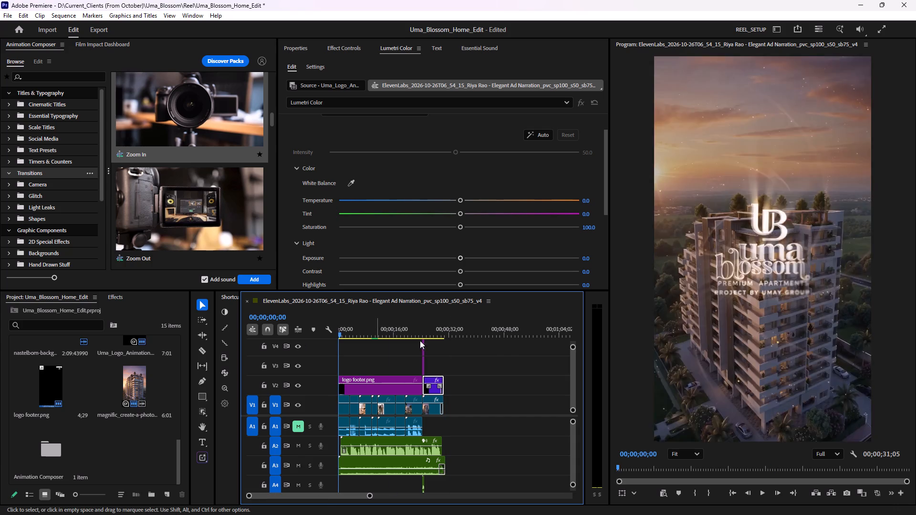
{"action": "key", "text": "ctrl+s"}
{"action": "key", "text": "space"}
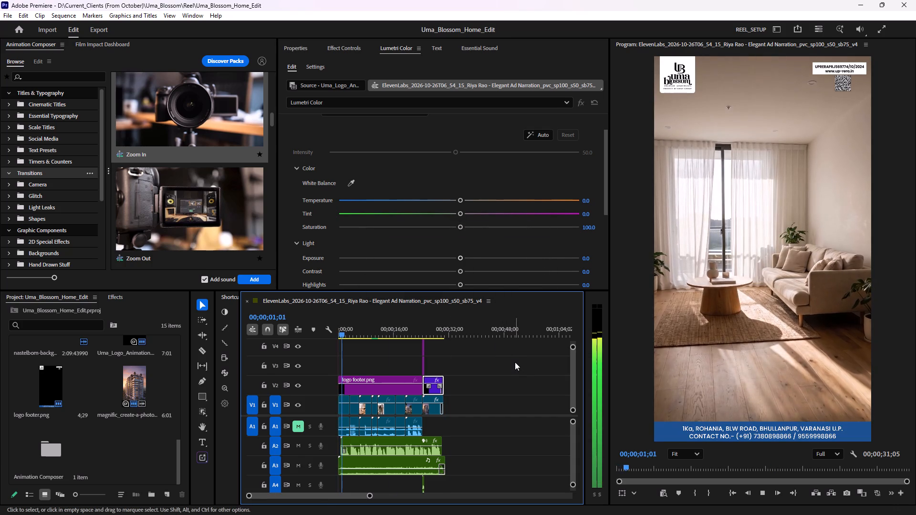
{"action": "key", "text": "space"}
{"action": "left_click_drag", "start_coordinate": [349, 329], "coordinate": [309, 333]}
Trim 22 frames off the start of the A3 music and move the clip back to the sequence start.
{"action": "left_click_drag", "start_coordinate": [368, 496], "coordinate": [260, 485]}
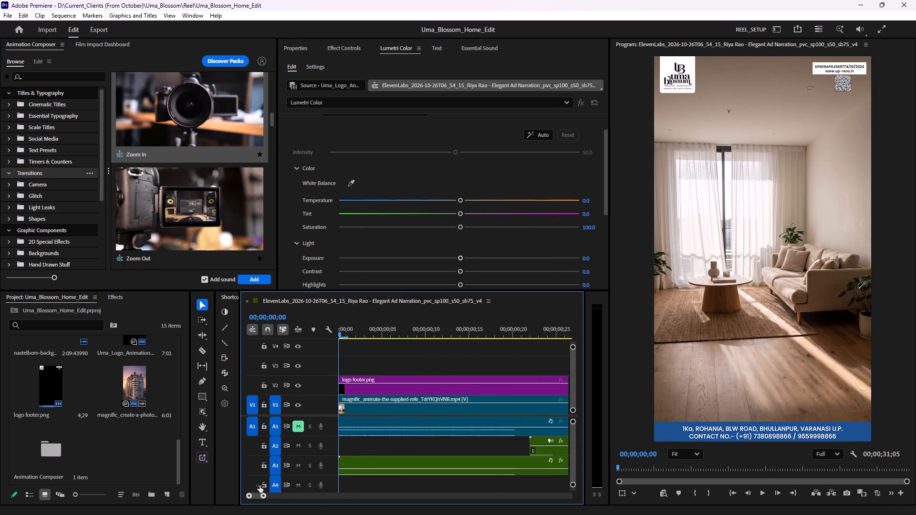
{"action": "left_click_drag", "start_coordinate": [260, 485], "coordinate": [285, 489]}
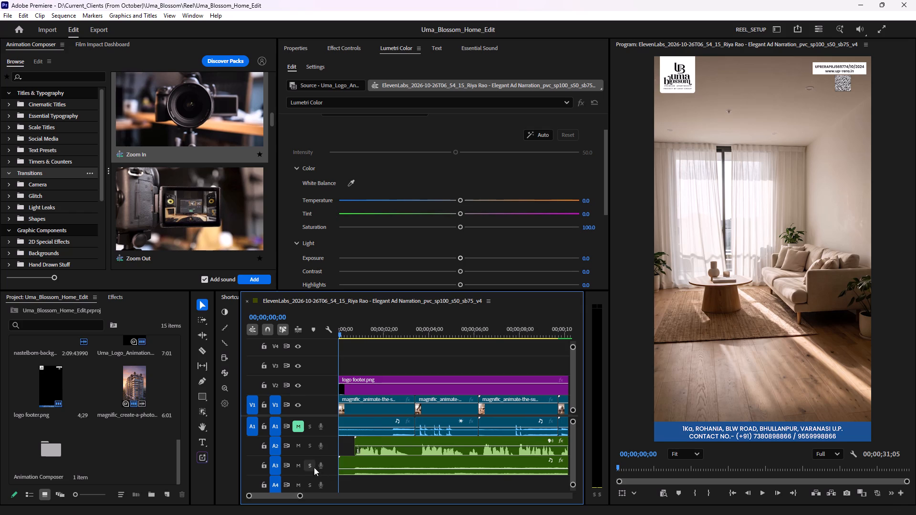
{"action": "left_click_drag", "start_coordinate": [341, 461], "coordinate": [354, 462]}
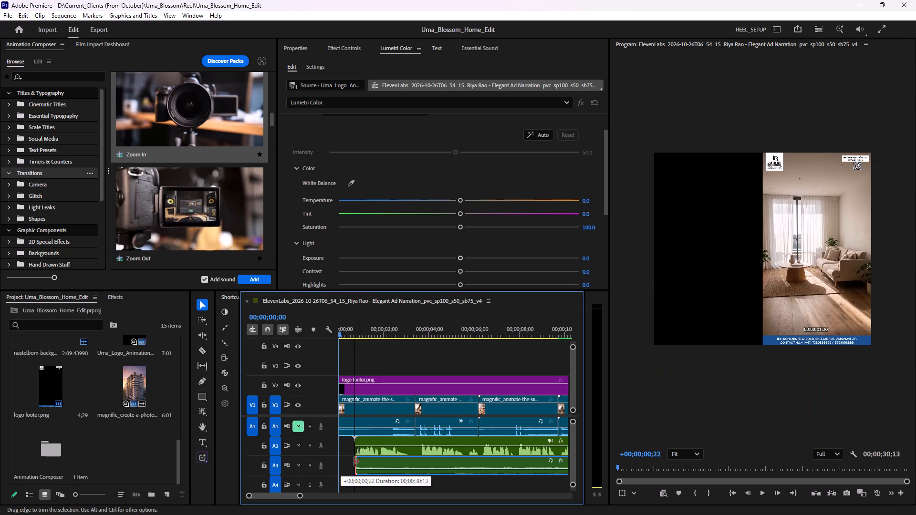
{"action": "left_click_drag", "start_coordinate": [354, 462], "coordinate": [352, 461]}
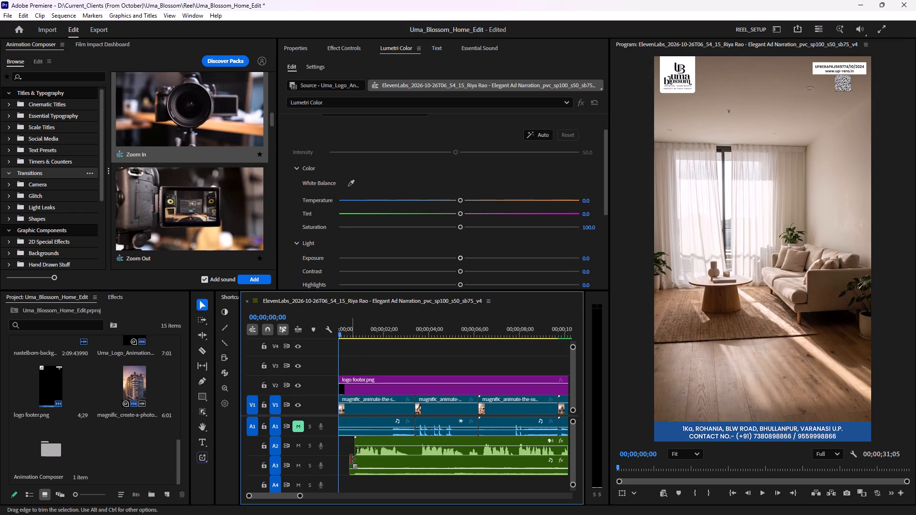
{"action": "left_click", "coordinate": [351, 459]}
{"action": "left_click_drag", "start_coordinate": [369, 464], "coordinate": [354, 464]}
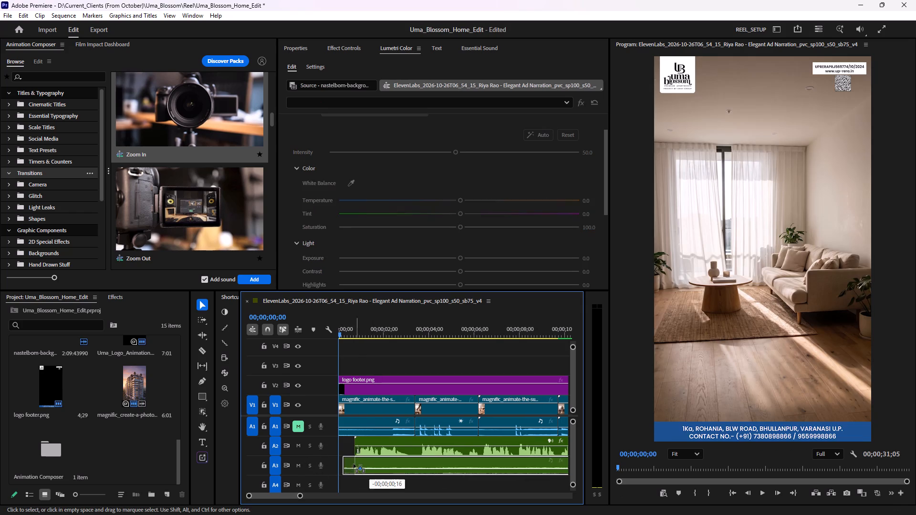
{"action": "left_click_drag", "start_coordinate": [354, 464], "coordinate": [342, 463]}
Extend the end of the A3 music to 00;00;31;12.
{"action": "left_click_drag", "start_coordinate": [299, 497], "coordinate": [346, 499]}
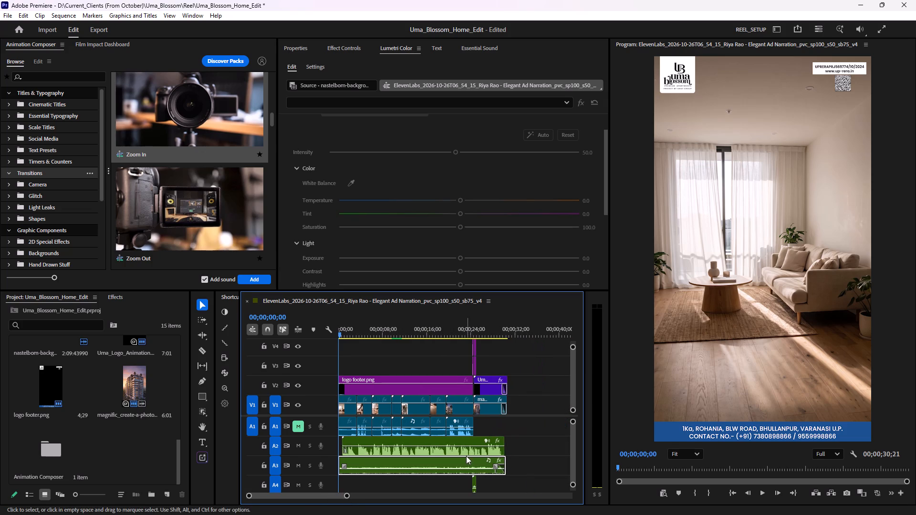
{"action": "left_click_drag", "start_coordinate": [505, 458], "coordinate": [511, 459]}
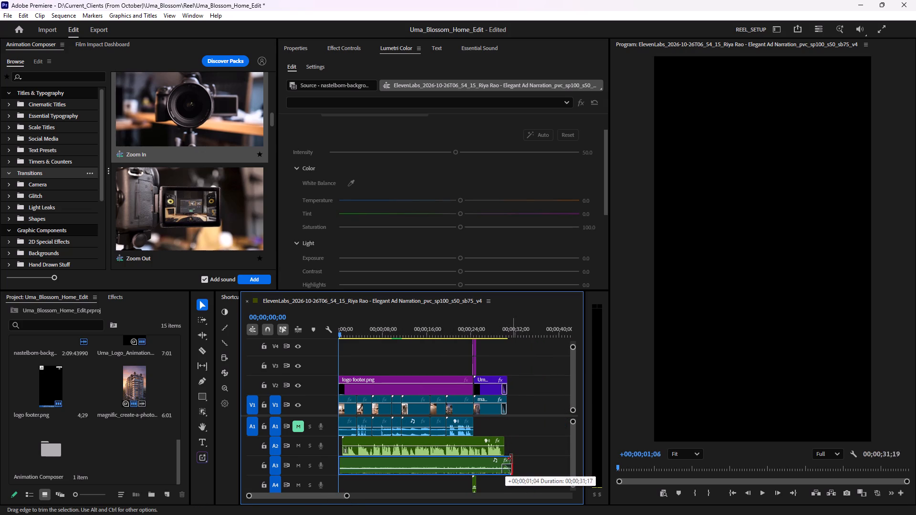
{"action": "left_click_drag", "start_coordinate": [511, 459], "coordinate": [510, 459]}
Play the reel from the start and replay the closing section to check the transition, logo animation and audio.
{"action": "key", "text": "space"}
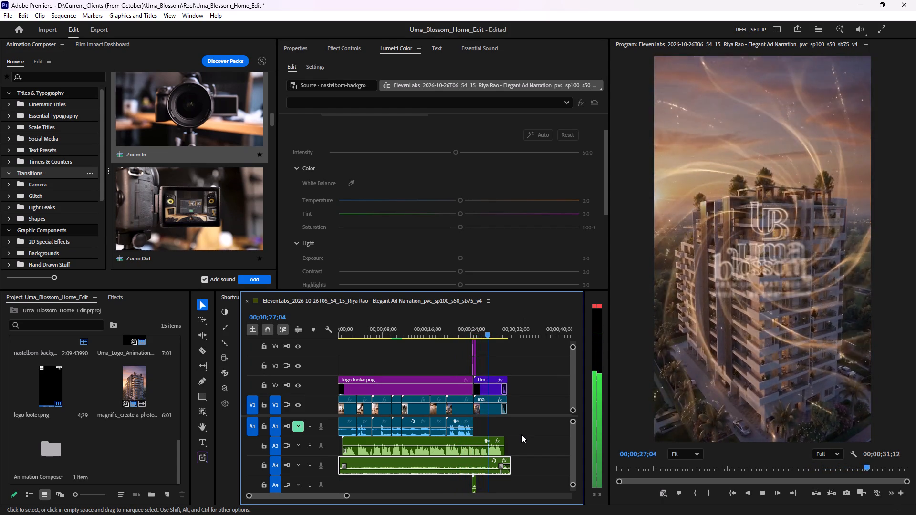
{"action": "key", "text": "space"}
{"action": "left_click_drag", "start_coordinate": [494, 323], "coordinate": [471, 326]}
{"action": "key", "text": "space"}
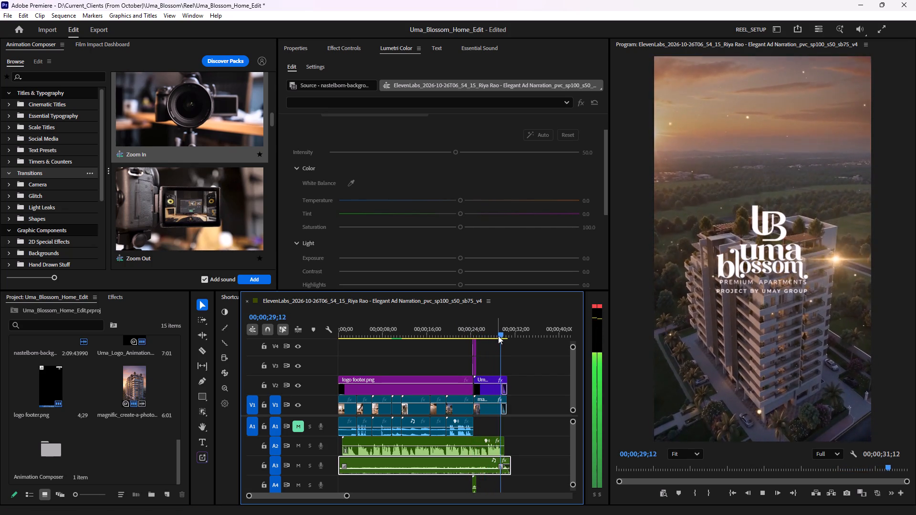
{"action": "key", "text": "space"}
{"action": "left_click_drag", "start_coordinate": [503, 330], "coordinate": [464, 336]}
{"action": "key", "text": "space"}
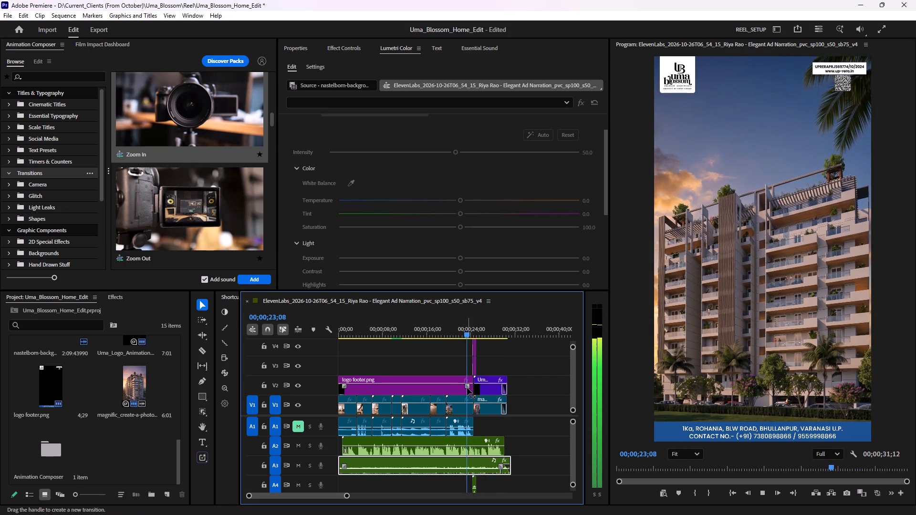
{"action": "key", "text": "space"}
Extend logo footer.png on V2 to meet the start of the logo animation.
{"action": "left_click_drag", "start_coordinate": [347, 494], "coordinate": [278, 493]}
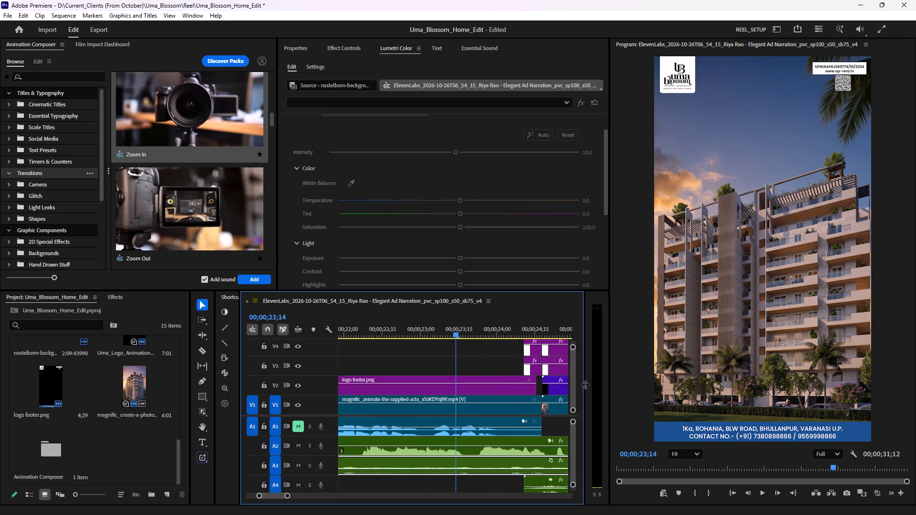
{"action": "left_click_drag", "start_coordinate": [537, 379], "coordinate": [542, 380]}
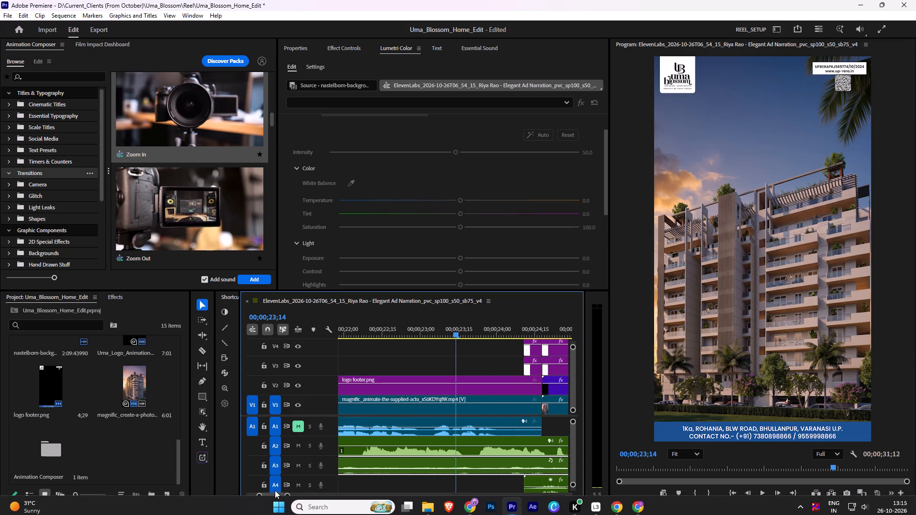
Replay the Zoom In transition and logo ending through to the end of the music.
{"action": "left_click_drag", "start_coordinate": [287, 496], "coordinate": [329, 503]}
{"action": "key", "text": "space"}
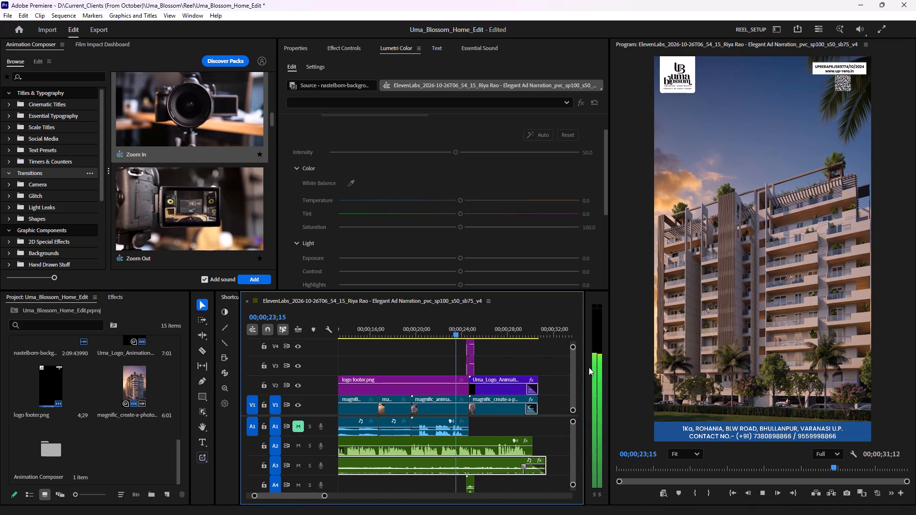
{"action": "left_click_drag", "start_coordinate": [323, 496], "coordinate": [350, 495]}
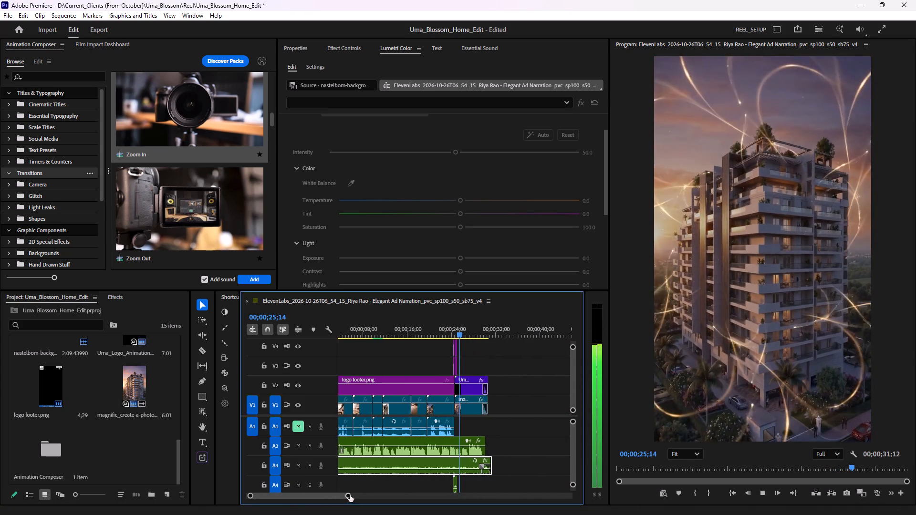
{"action": "key", "text": "space"}
{"action": "left_click_drag", "start_coordinate": [337, 497], "coordinate": [323, 498]}
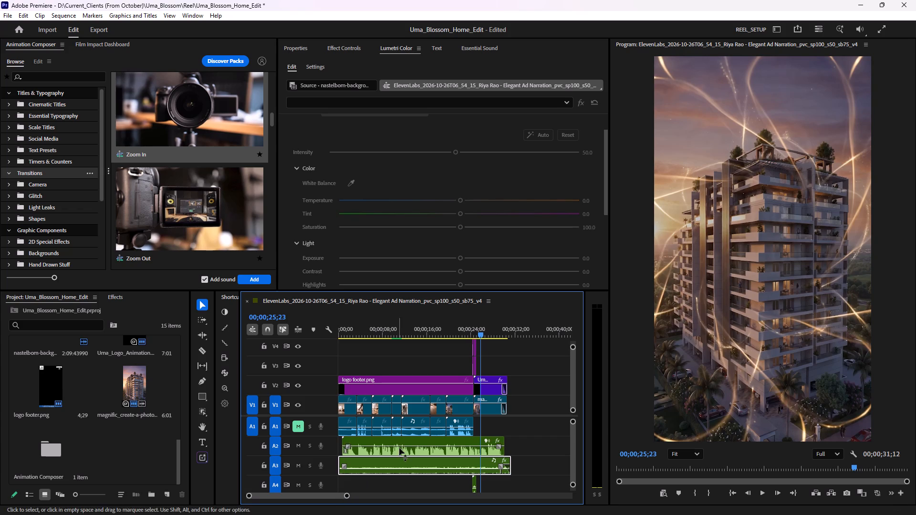
{"action": "key", "text": "space"}
{"action": "key", "text": "space"}
{"action": "left_click_drag", "start_coordinate": [486, 327], "coordinate": [445, 330]}
{"action": "key", "text": "space"}
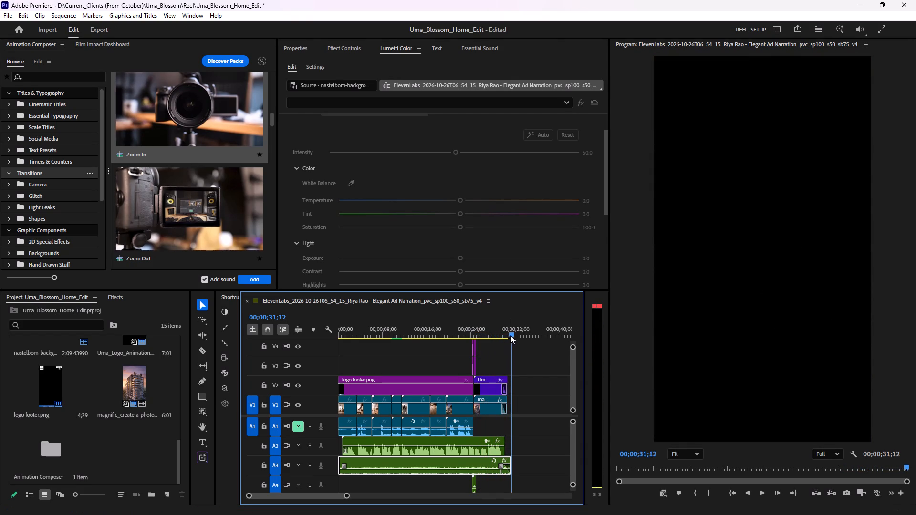
Trim the end of the A3 music back to 00;00;30;28 and replay the ending.
{"action": "left_click", "coordinate": [511, 334]}
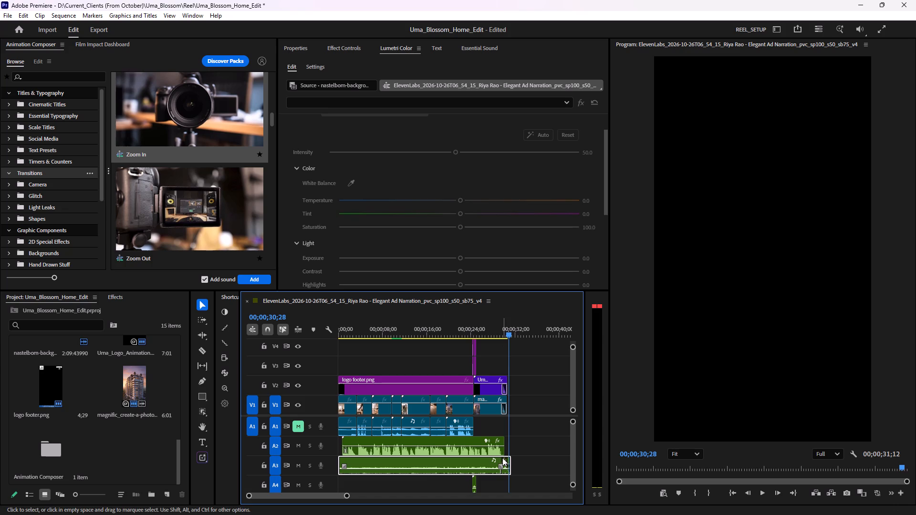
{"action": "left_click", "coordinate": [511, 461]}
{"action": "left_click_drag", "start_coordinate": [509, 330], "coordinate": [500, 333]}
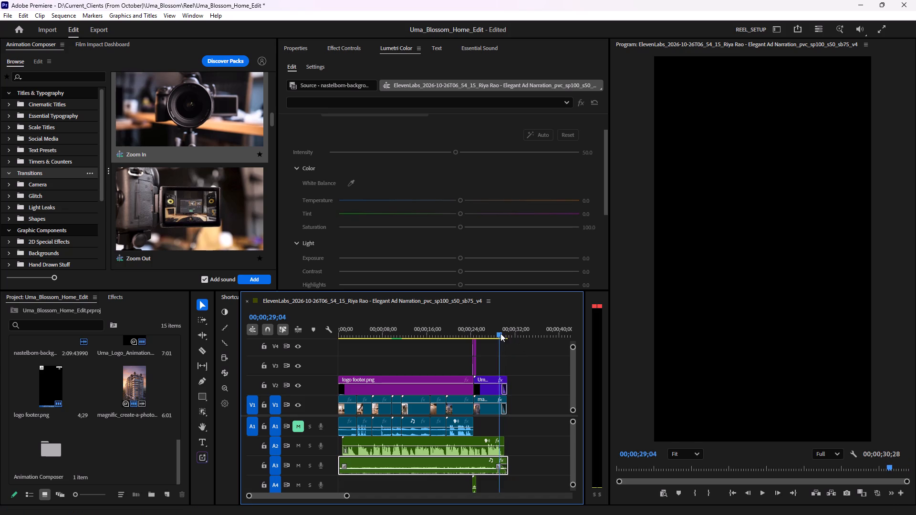
{"action": "left_click_drag", "start_coordinate": [500, 333], "coordinate": [500, 333]}
{"action": "key", "text": "space"}
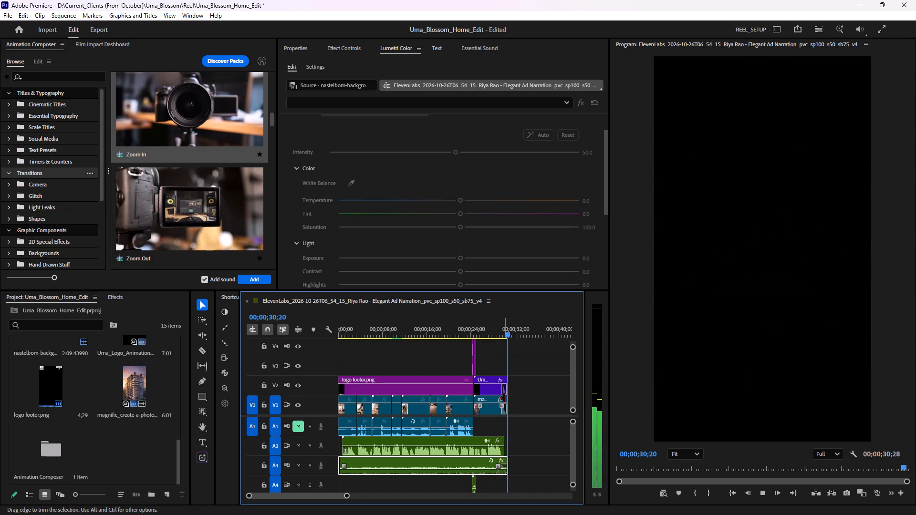
Replay the closing section from the transition through the logo animation to check the ending's timing.
{"action": "left_click_drag", "start_coordinate": [508, 329], "coordinate": [500, 330]}
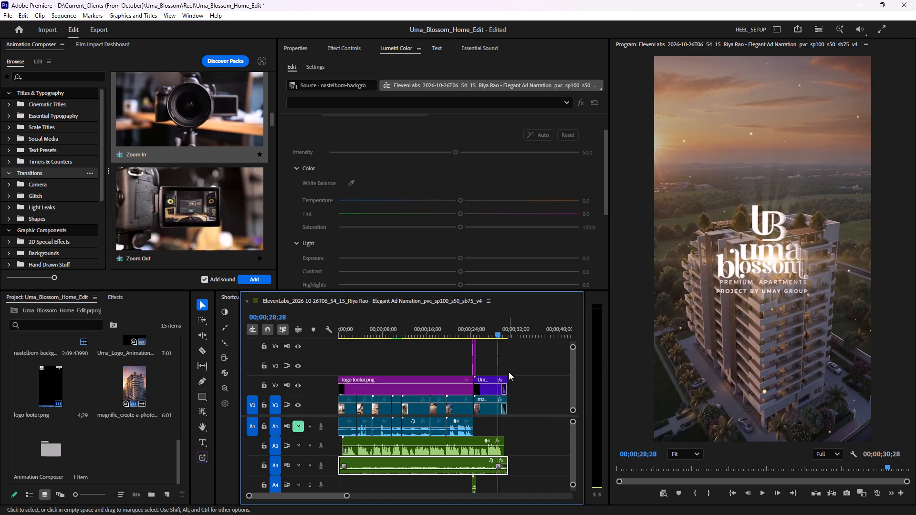
{"action": "left_click", "coordinate": [507, 377]}
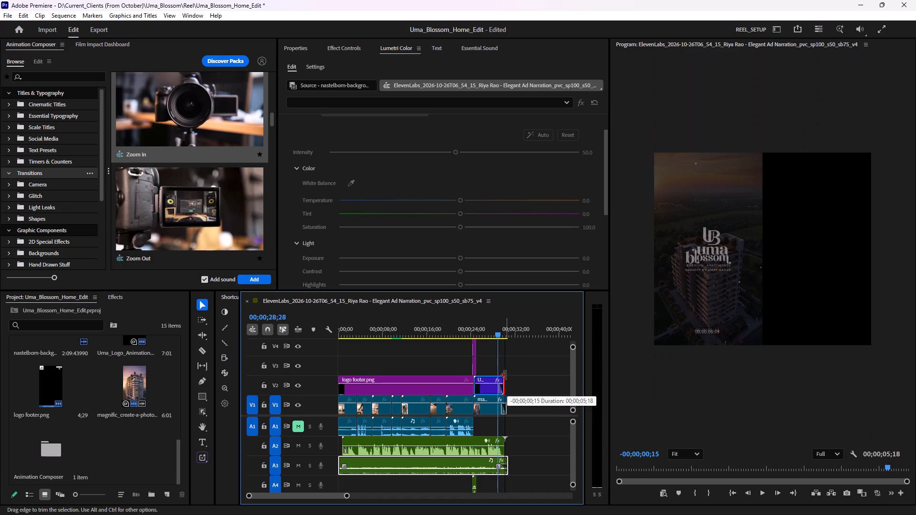
{"action": "key", "text": "space"}
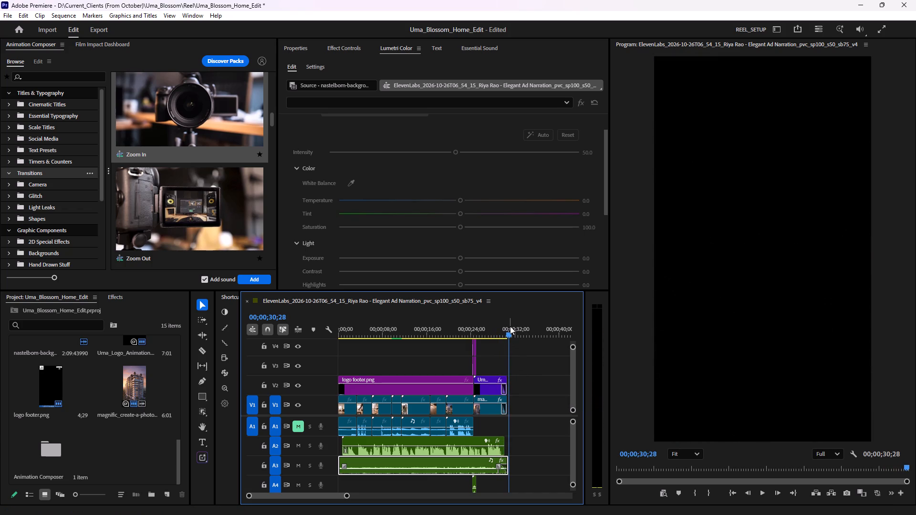
{"action": "left_click_drag", "start_coordinate": [508, 332], "coordinate": [469, 330]}
{"action": "key", "text": "space"}
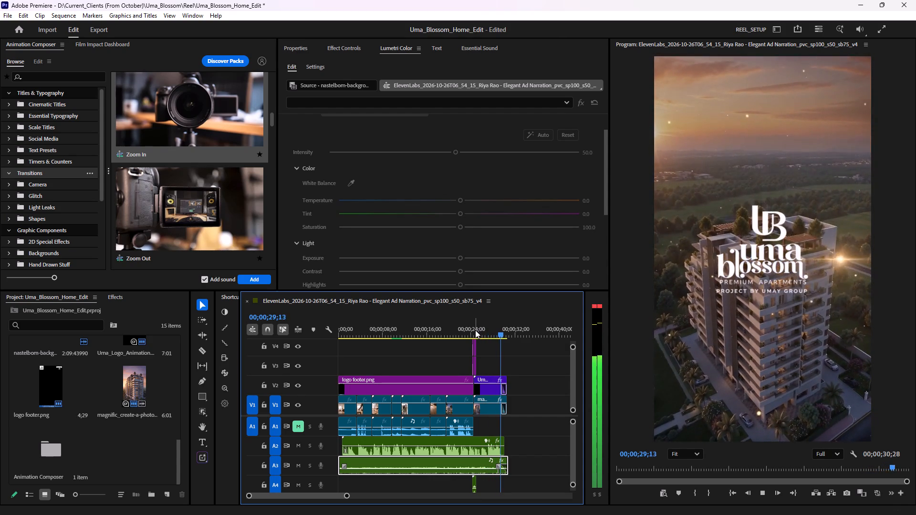
{"action": "key", "text": "space"}
{"action": "key", "text": "space"}
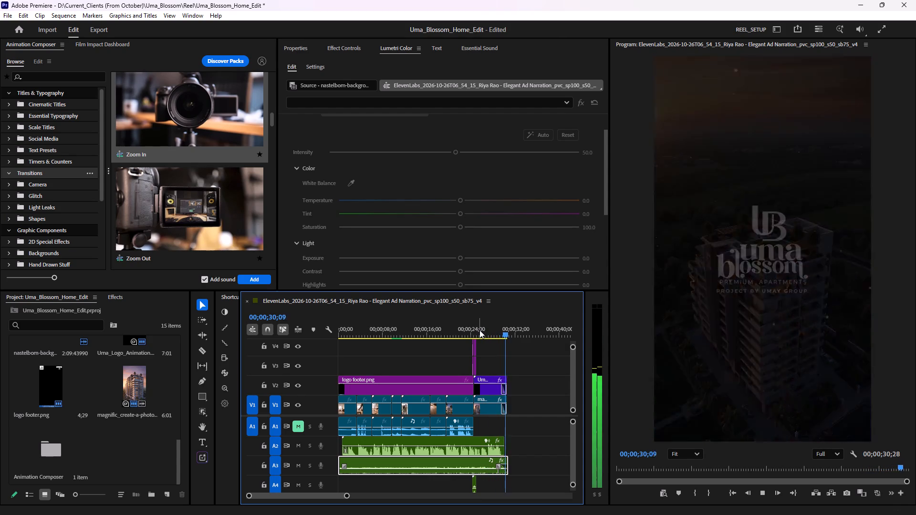
{"action": "left_click_drag", "start_coordinate": [510, 333], "coordinate": [474, 330]}
{"action": "key", "text": "space"}
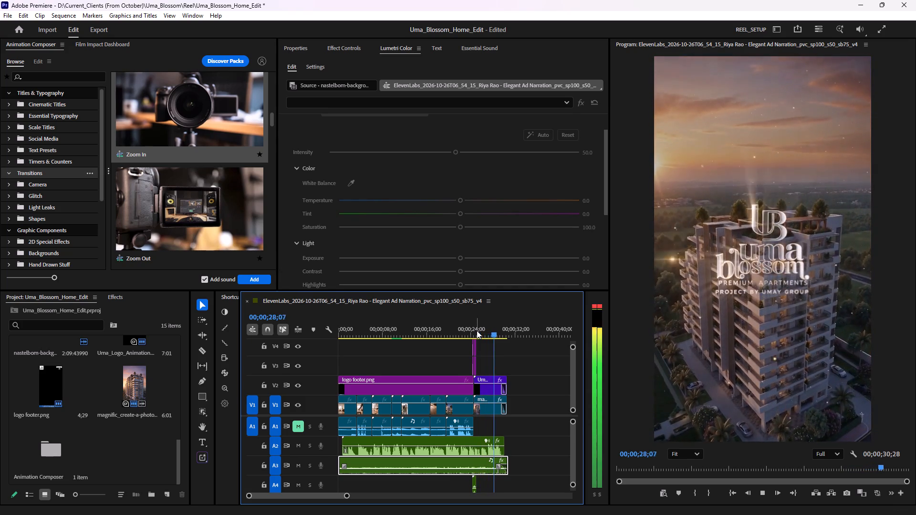
{"action": "key", "text": "space"}
{"action": "left_click_drag", "start_coordinate": [495, 331], "coordinate": [482, 331]}
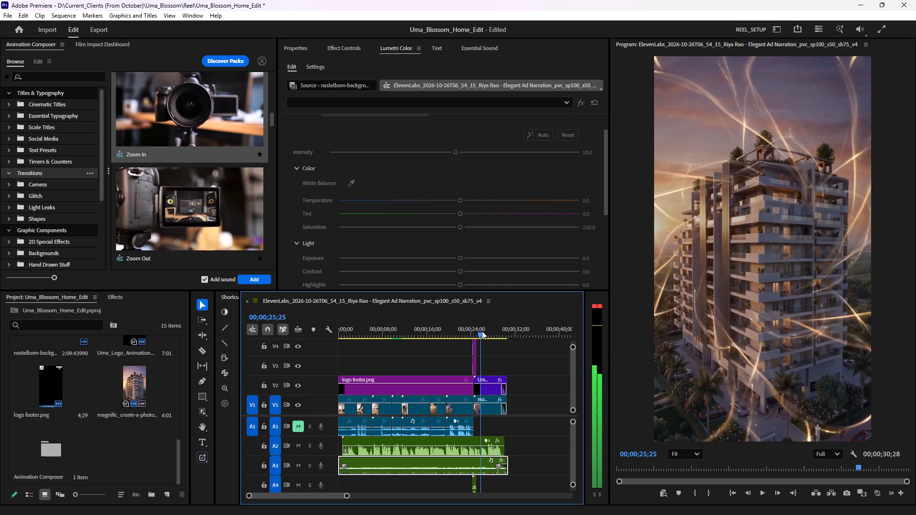
{"action": "left_click_drag", "start_coordinate": [482, 331], "coordinate": [482, 330]}
{"action": "key", "text": "space"}
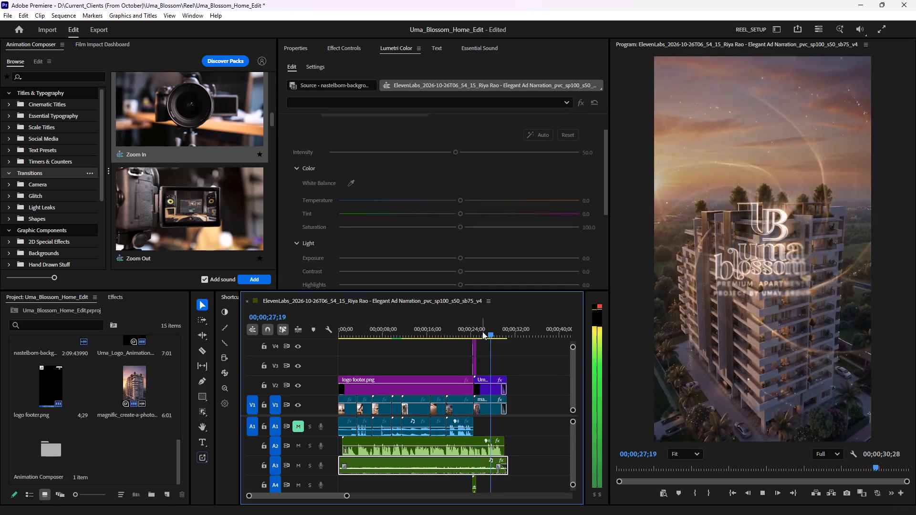
{"action": "key", "text": "space"}
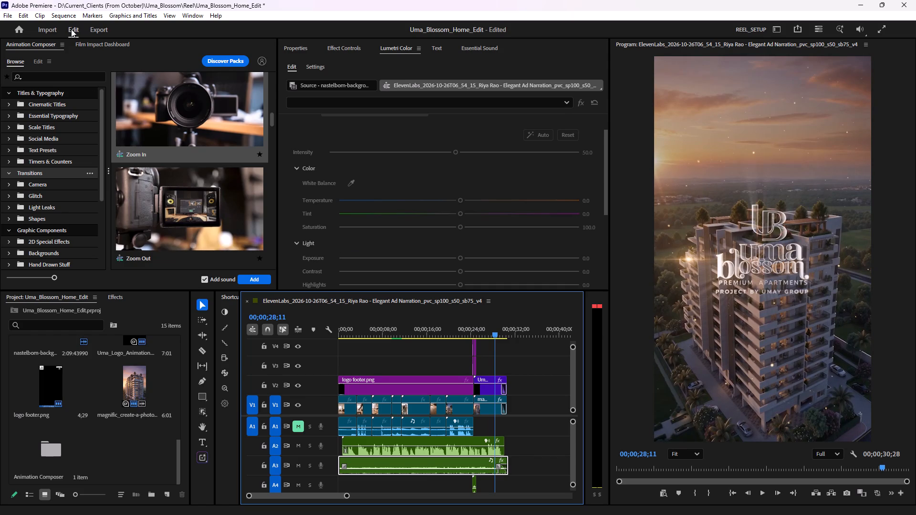
Add the Rectangle Stroke 1 shape element with the Trim Path 1 animation at 00;00;28;11, over the logo ending.
{"action": "scroll", "coordinate": [31, 183], "scroll_direction": "down", "scroll_amount": 2}
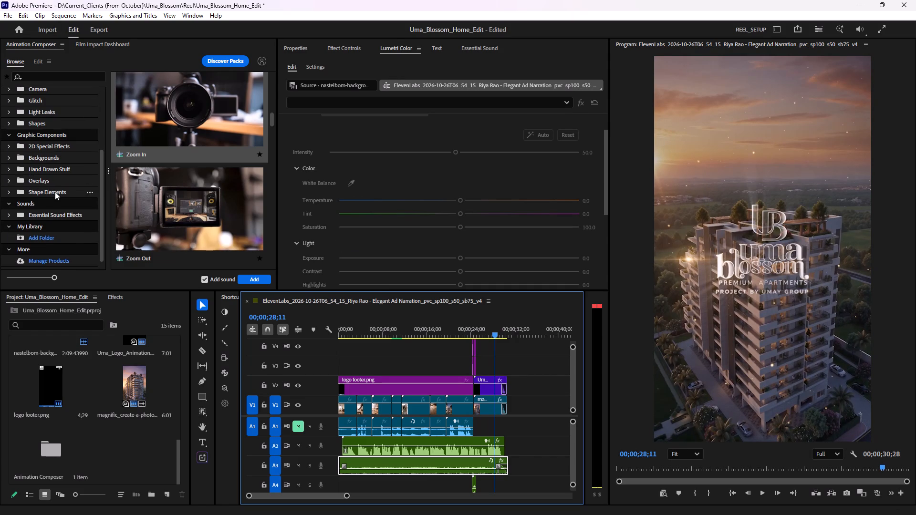
{"action": "left_click", "coordinate": [51, 172]}
{"action": "left_click", "coordinate": [45, 162]}
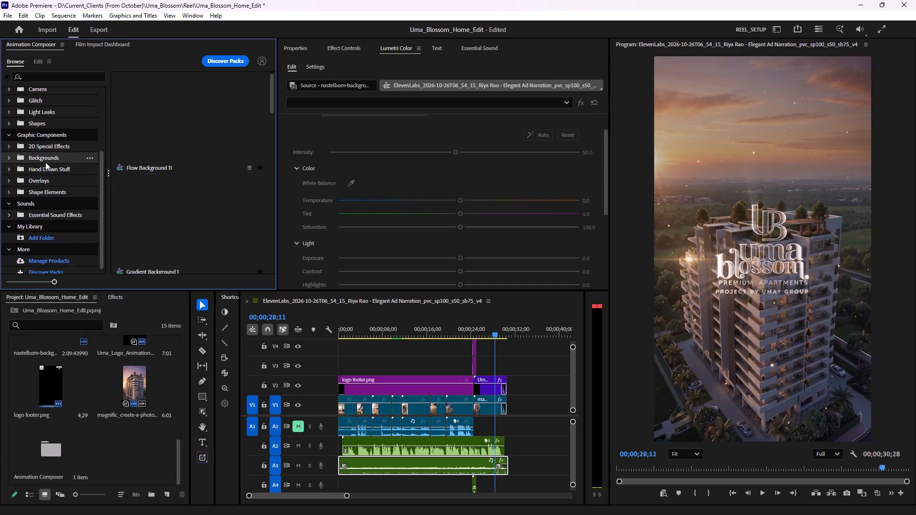
{"action": "left_click", "coordinate": [45, 149]}
{"action": "left_click", "coordinate": [44, 190]}
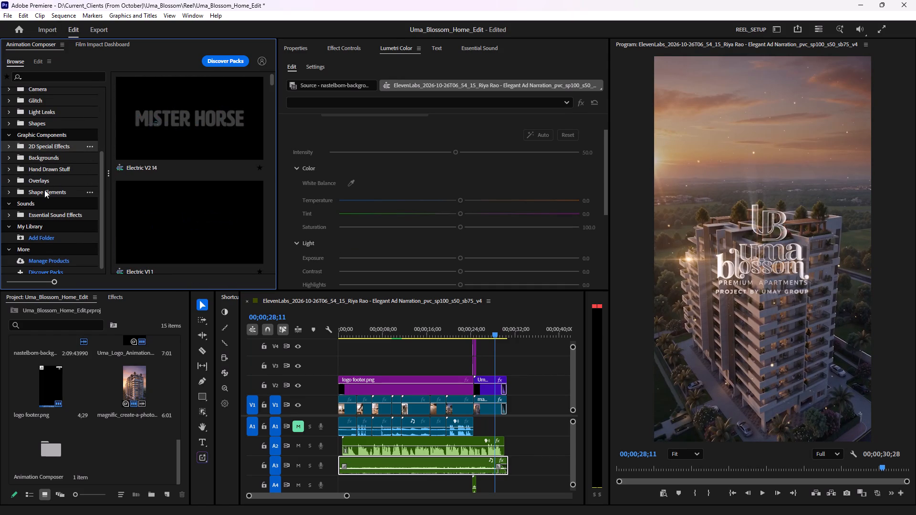
{"action": "scroll", "coordinate": [180, 141], "scroll_direction": "down", "scroll_amount": 9}
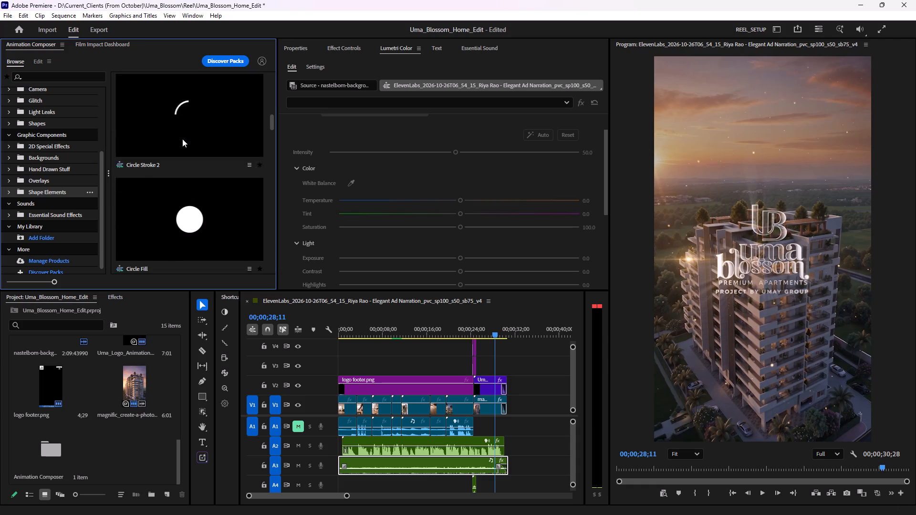
{"action": "scroll", "coordinate": [182, 140], "scroll_direction": "down", "scroll_amount": 8}
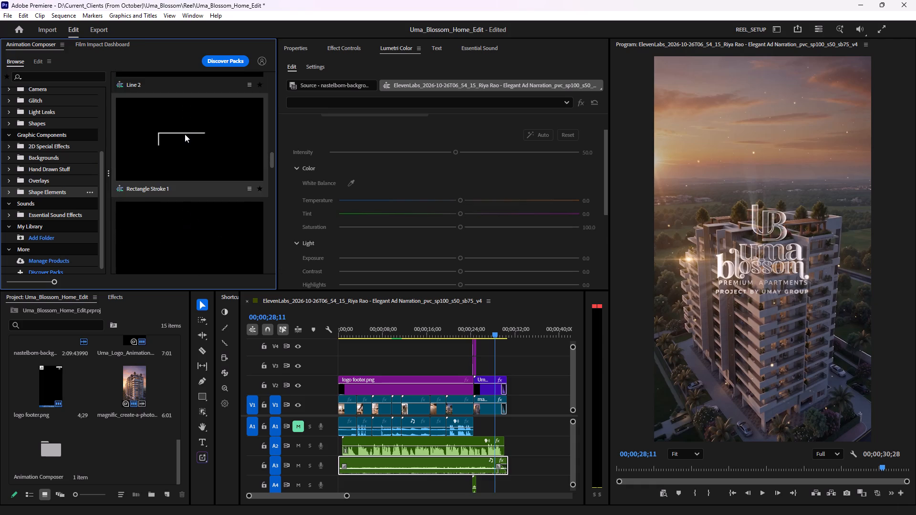
{"action": "scroll", "coordinate": [184, 134], "scroll_direction": "down", "scroll_amount": 8}
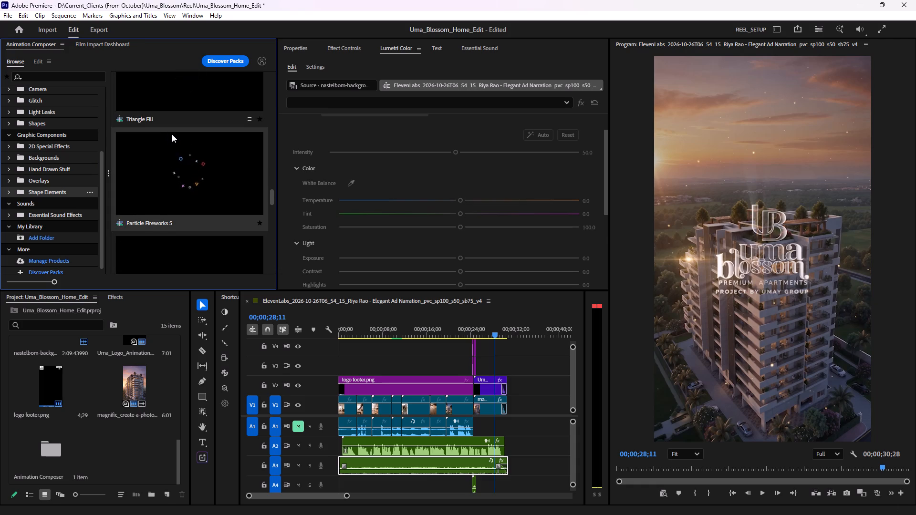
{"action": "scroll", "coordinate": [173, 135], "scroll_direction": "up", "scroll_amount": 6}
{"action": "scroll", "coordinate": [190, 170], "scroll_direction": "down", "scroll_amount": 1}
{"action": "scroll", "coordinate": [188, 169], "scroll_direction": "up", "scroll_amount": 3}
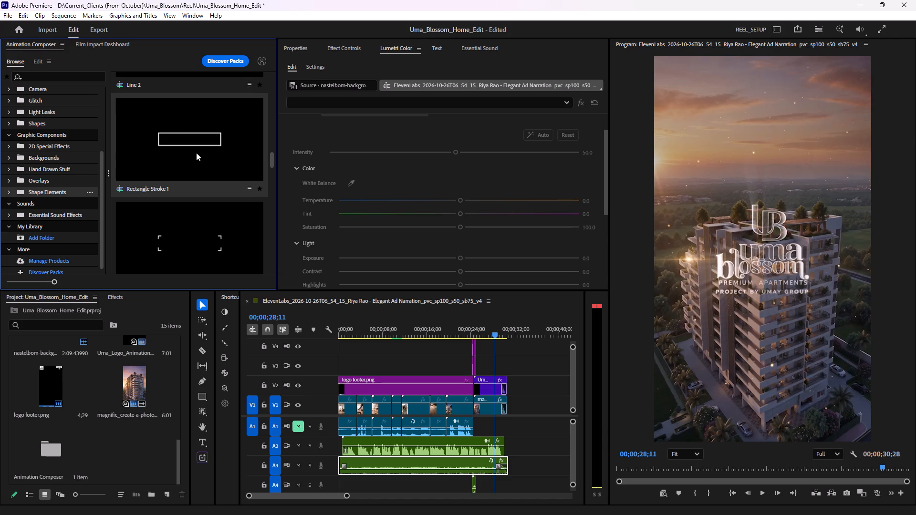
{"action": "left_click", "coordinate": [195, 153]}
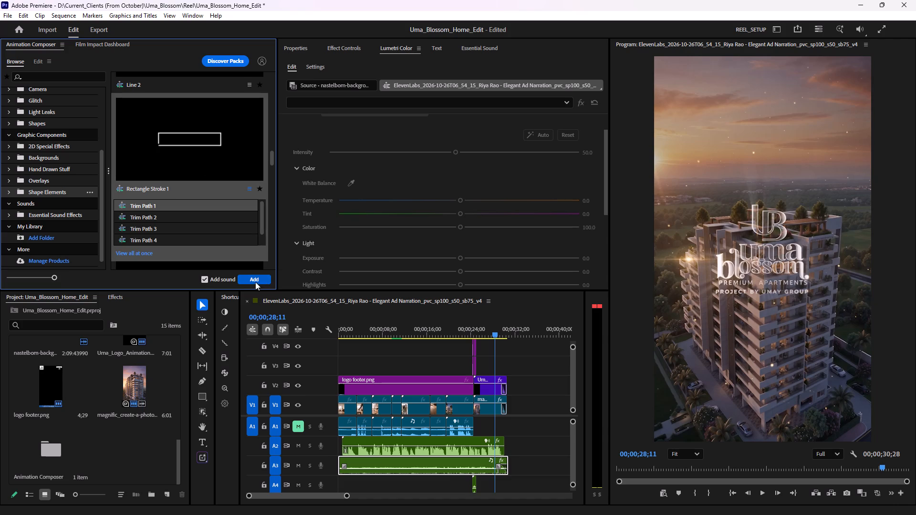
{"action": "left_click", "coordinate": [255, 282]}
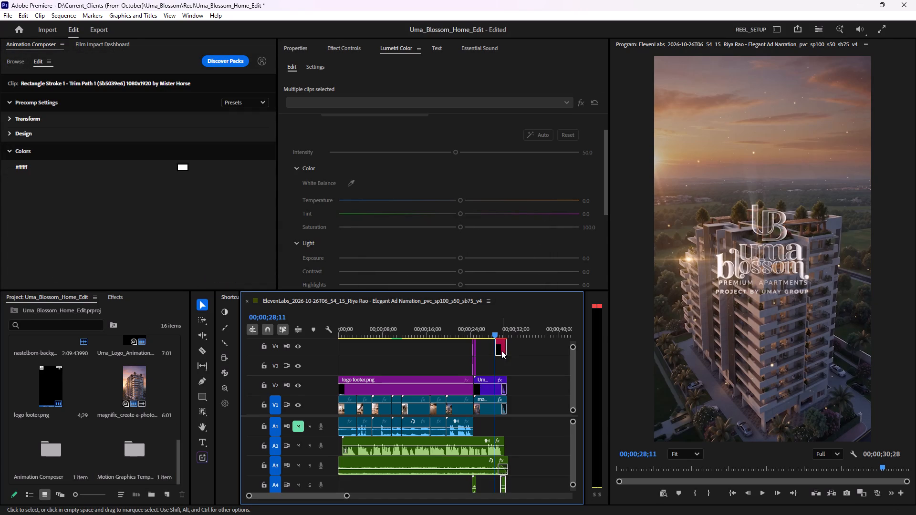
Move the rectangle stroke clip down to V3, starting at 00;00;27;20, and preview it over the logo.
{"action": "left_click", "coordinate": [494, 332]}
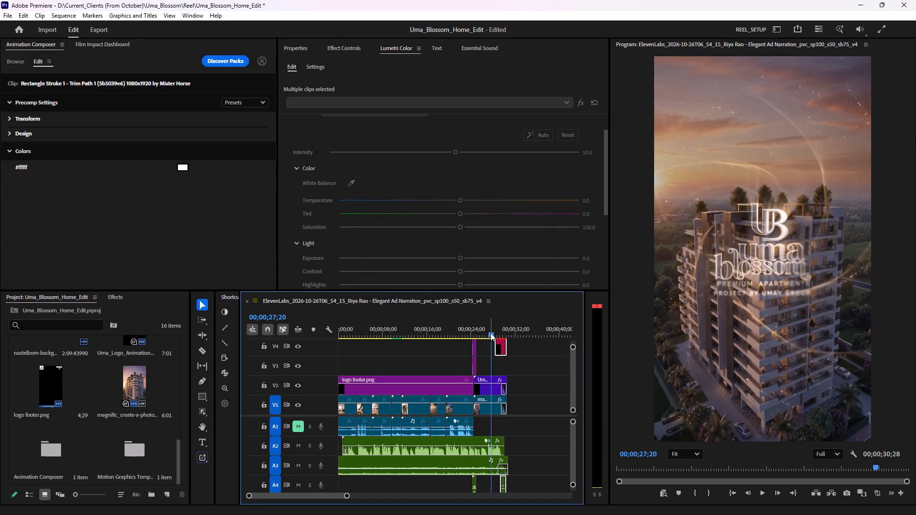
{"action": "left_click", "coordinate": [500, 348]}
{"action": "left_click_drag", "start_coordinate": [496, 352], "coordinate": [496, 353]}
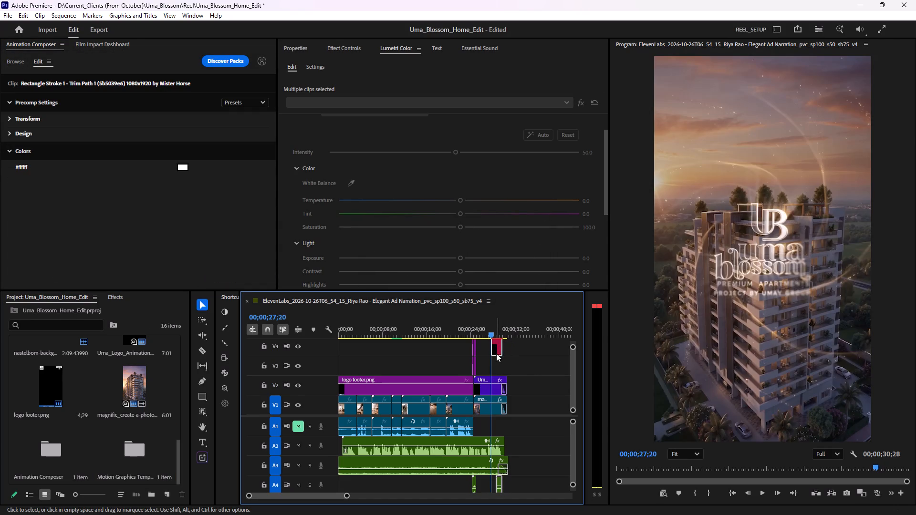
{"action": "left_click_drag", "start_coordinate": [496, 353], "coordinate": [496, 363]}
{"action": "key", "text": "space"}
{"action": "key", "text": "space"}
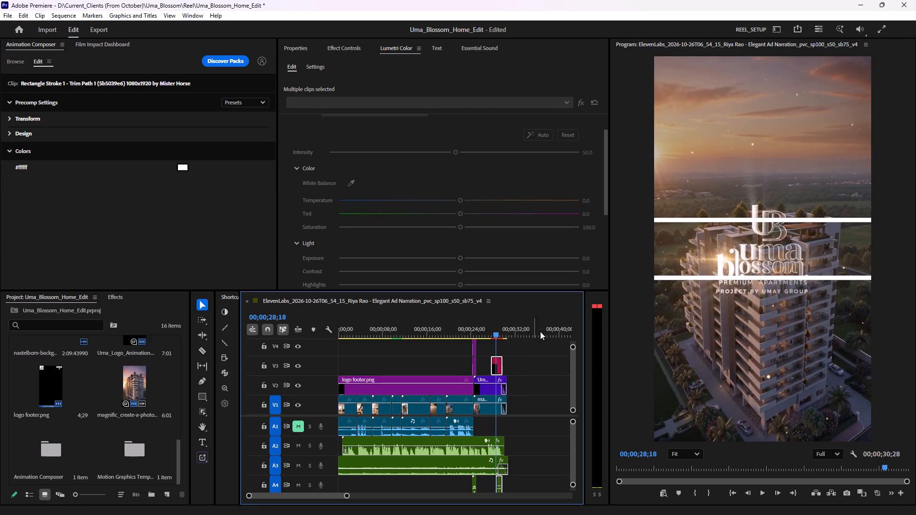
Set the rectangle stroke's Transform scale to 35.
{"action": "left_click", "coordinate": [344, 46]}
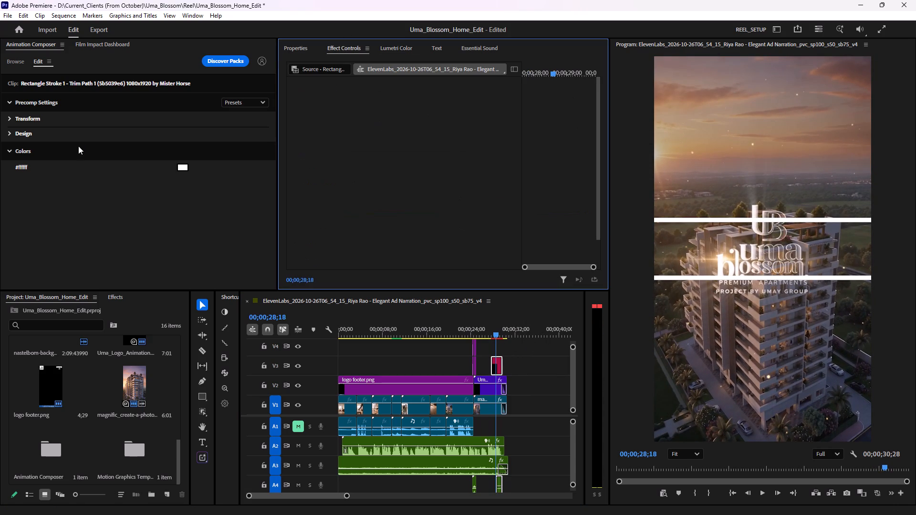
{"action": "left_click", "coordinate": [10, 117]}
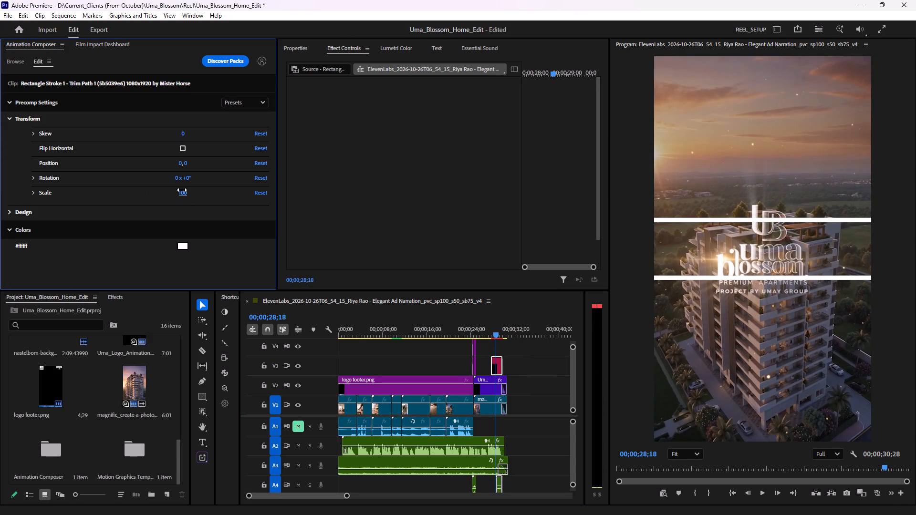
{"action": "left_click_drag", "start_coordinate": [184, 193], "coordinate": [150, 191]}
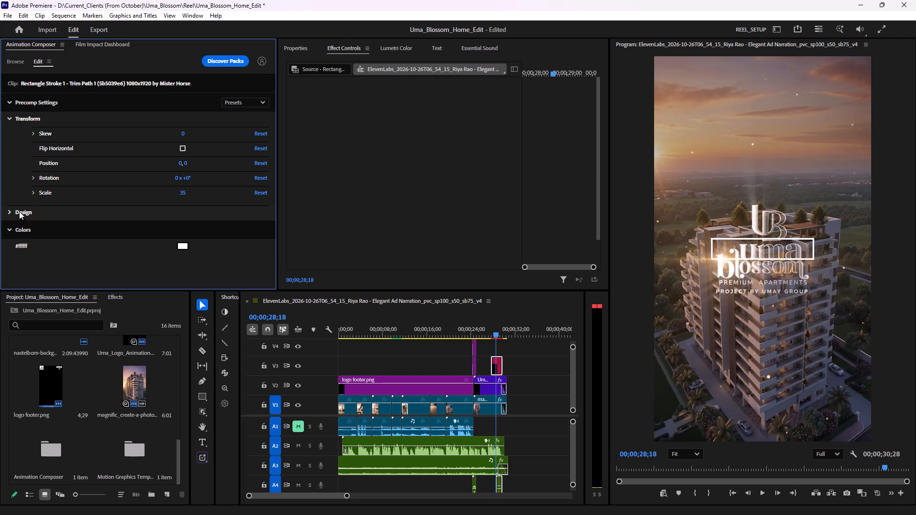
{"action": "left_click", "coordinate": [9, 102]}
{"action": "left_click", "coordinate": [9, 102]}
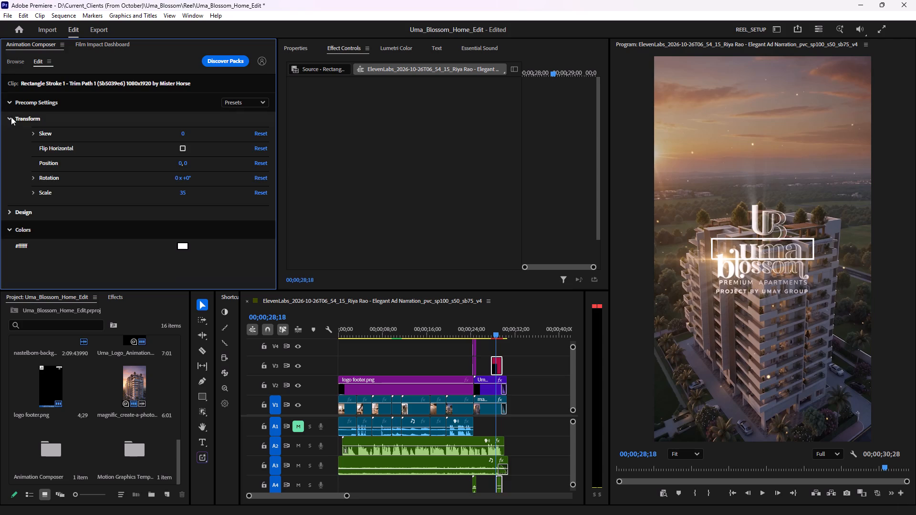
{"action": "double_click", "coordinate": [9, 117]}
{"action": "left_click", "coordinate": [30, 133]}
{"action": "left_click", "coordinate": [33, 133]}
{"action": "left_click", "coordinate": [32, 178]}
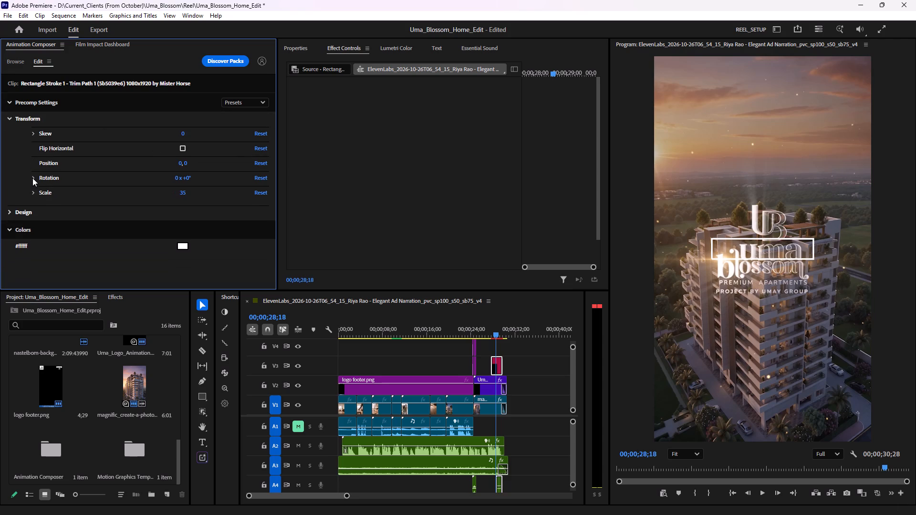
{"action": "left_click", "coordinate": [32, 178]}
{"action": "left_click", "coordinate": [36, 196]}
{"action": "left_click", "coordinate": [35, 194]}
Place the rectangle outline below the logo text by setting its vertical position to 1303.
{"action": "left_click", "coordinate": [297, 48]}
{"action": "left_click_drag", "start_coordinate": [456, 115], "coordinate": [547, 128]}
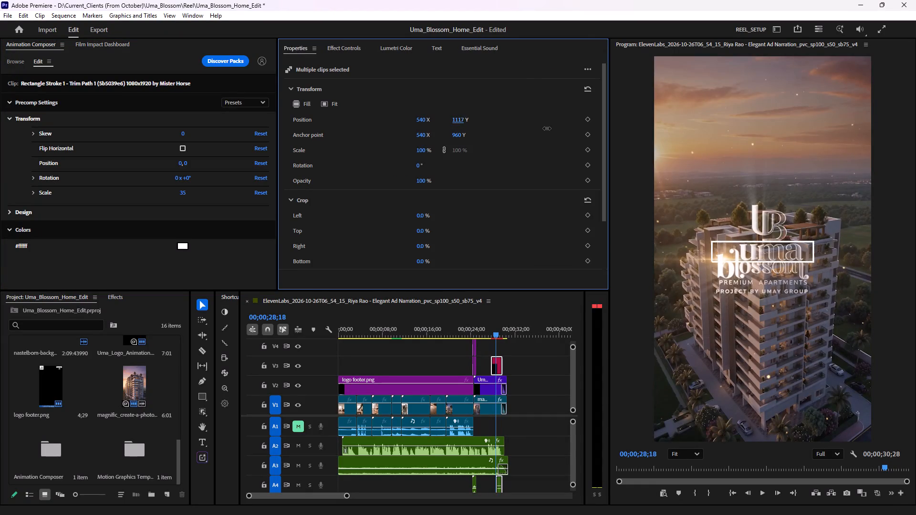
{"action": "left_click_drag", "start_coordinate": [547, 128], "coordinate": [657, 152]}
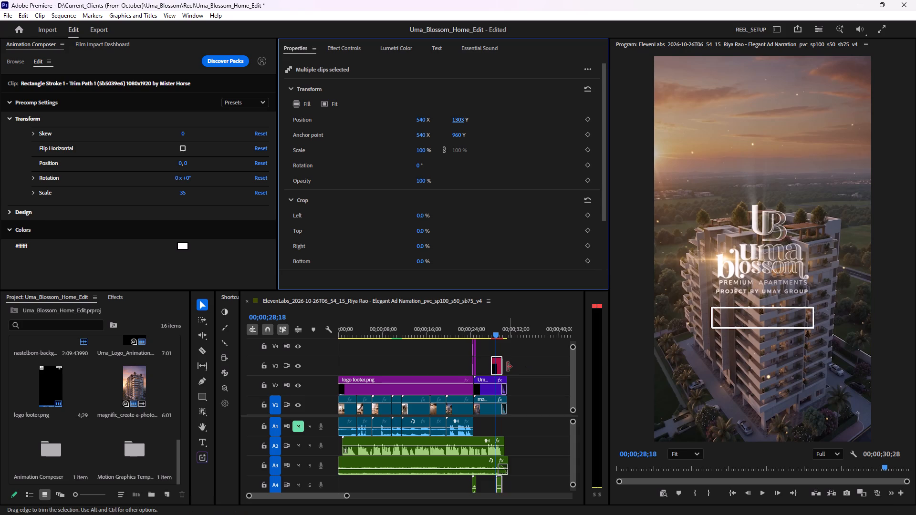
Browse the title and text presets and add the Ease Position & Mask Y text preset with the Bottom animation over the logo ending.
{"action": "left_click", "coordinate": [15, 61]}
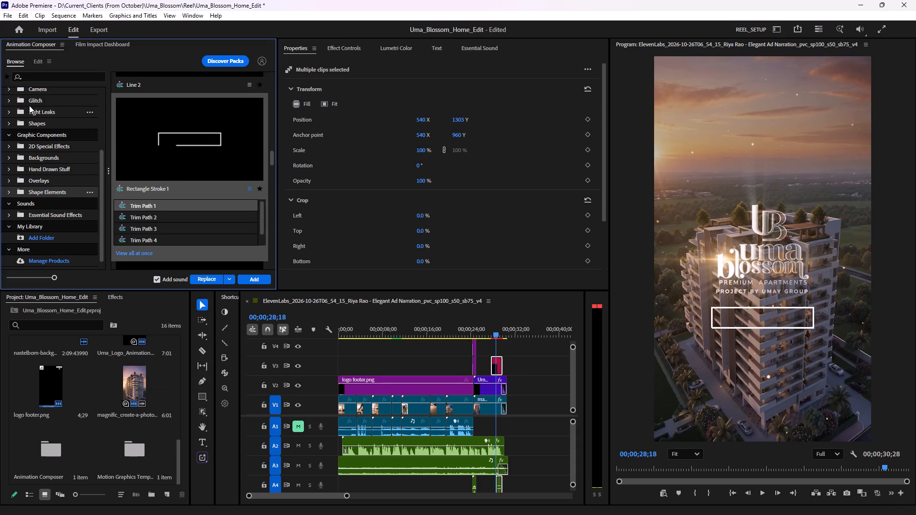
{"action": "scroll", "coordinate": [44, 112], "scroll_direction": "up", "scroll_amount": 10}
{"action": "left_click", "coordinate": [42, 103]}
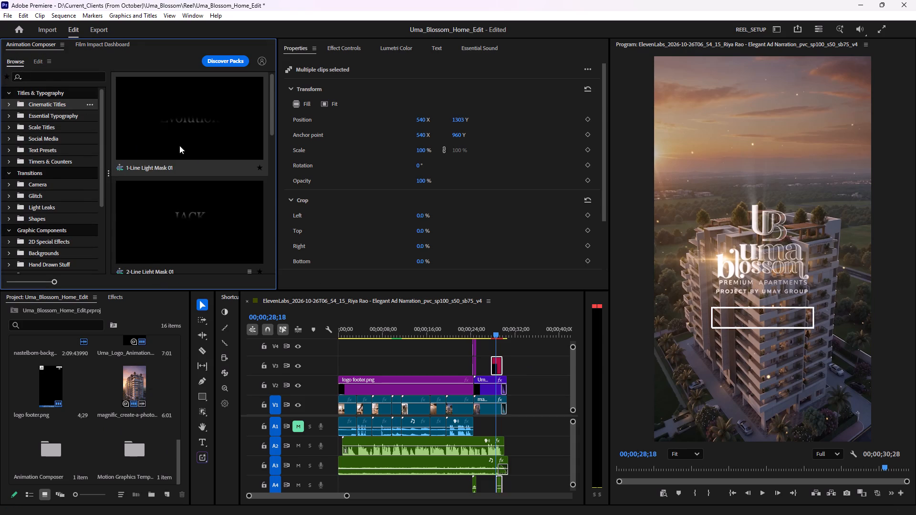
{"action": "left_click", "coordinate": [49, 116]}
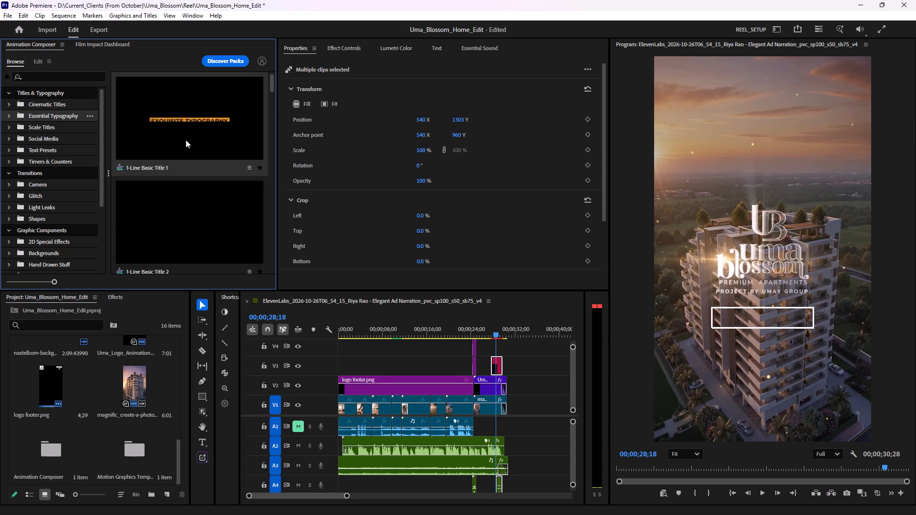
{"action": "scroll", "coordinate": [184, 149], "scroll_direction": "down", "scroll_amount": 3}
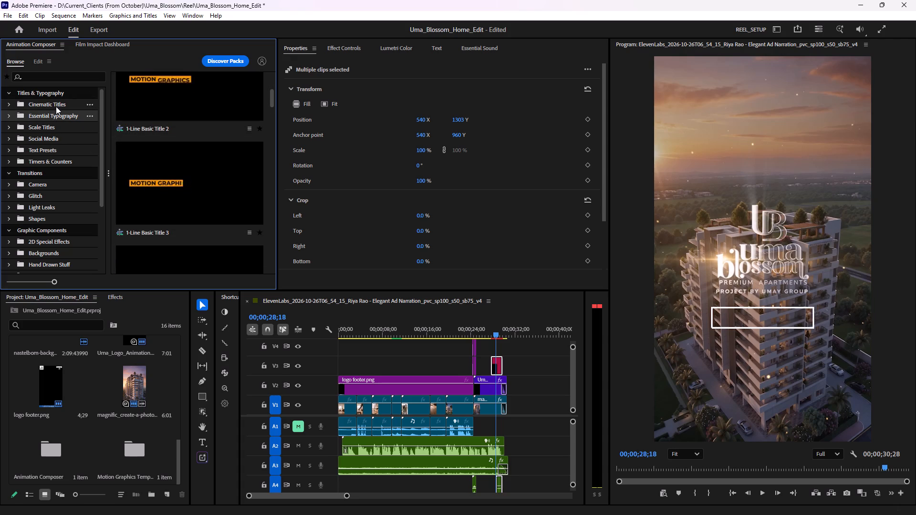
{"action": "left_click", "coordinate": [45, 142]}
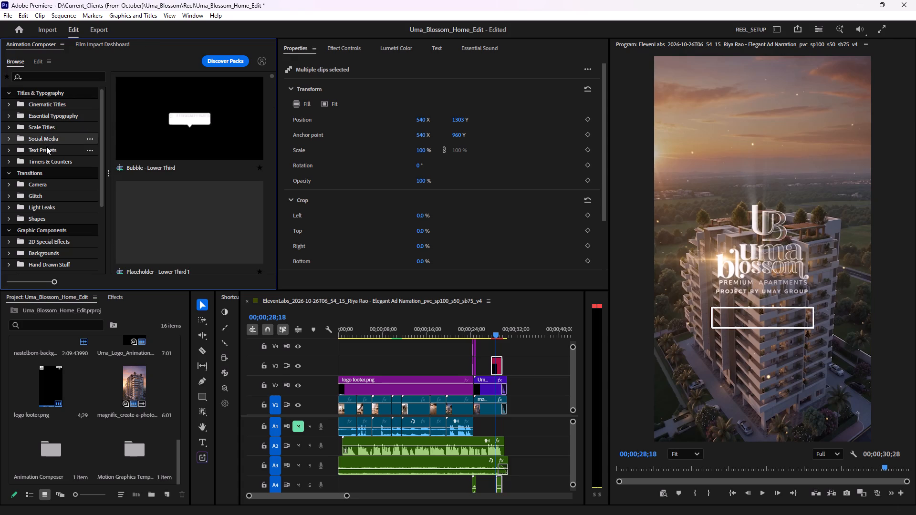
{"action": "left_click", "coordinate": [46, 148]}
{"action": "scroll", "coordinate": [156, 142], "scroll_direction": "down", "scroll_amount": 2}
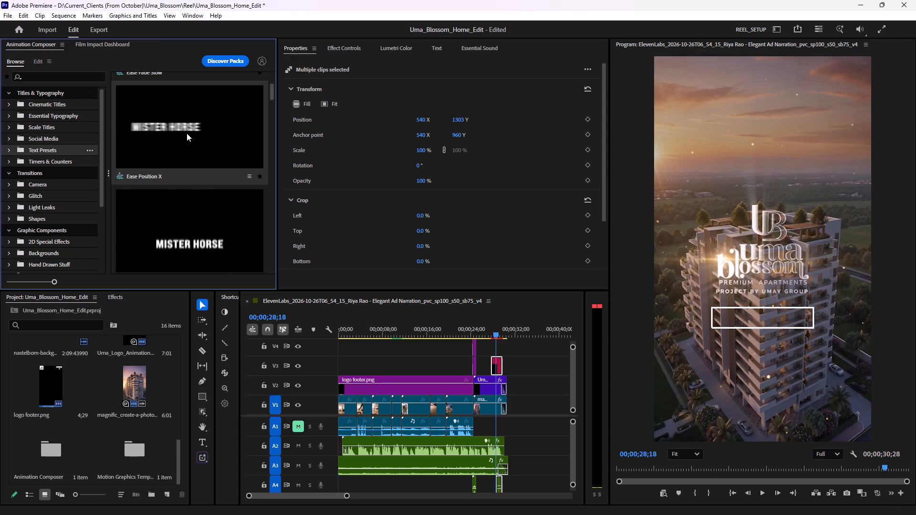
{"action": "scroll", "coordinate": [186, 134], "scroll_direction": "up", "scroll_amount": 4}
{"action": "scroll", "coordinate": [195, 134], "scroll_direction": "down", "scroll_amount": 5}
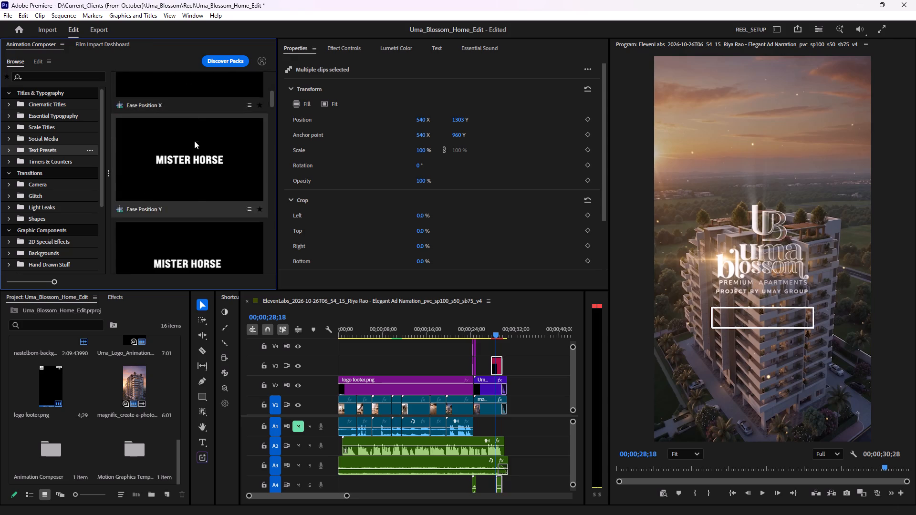
{"action": "scroll", "coordinate": [193, 152], "scroll_direction": "down", "scroll_amount": 6}
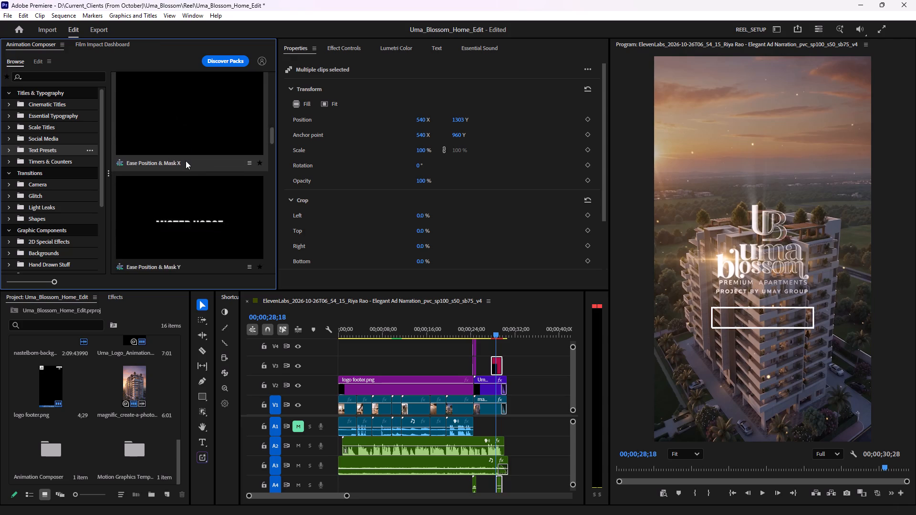
{"action": "scroll", "coordinate": [186, 161], "scroll_direction": "down", "scroll_amount": 1}
{"action": "left_click", "coordinate": [193, 181]}
{"action": "left_click", "coordinate": [256, 278]}
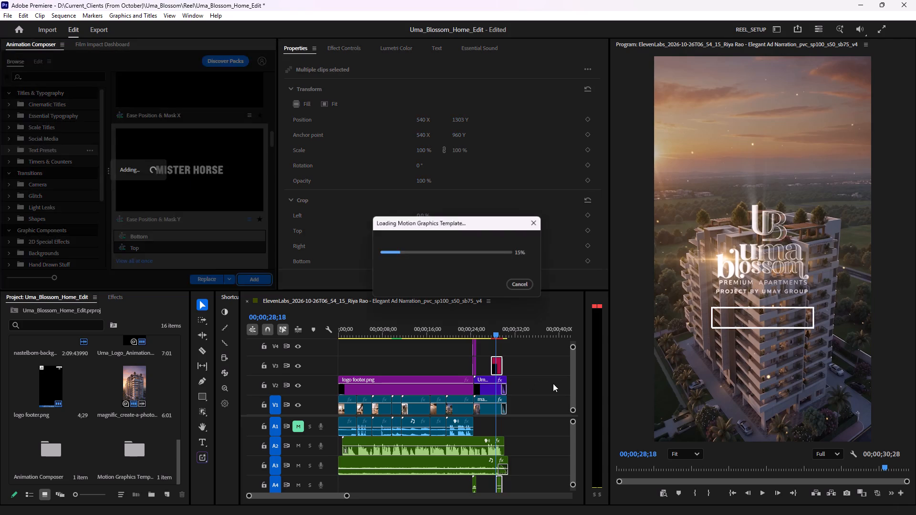
Move the text clip on V4 to start with the rectangle stroke clip, match their ends, and preview them over the logo.
{"action": "left_click_drag", "start_coordinate": [495, 334], "coordinate": [483, 334]}
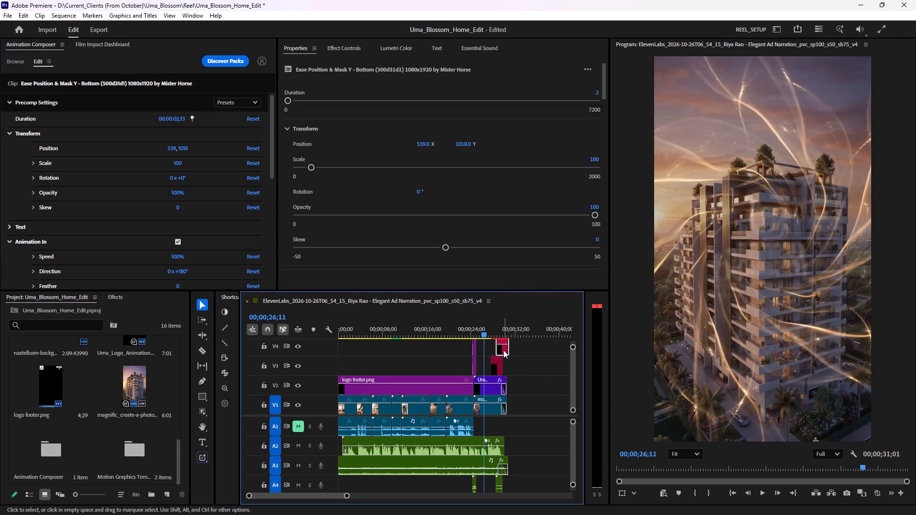
{"action": "left_click_drag", "start_coordinate": [503, 350], "coordinate": [499, 351]}
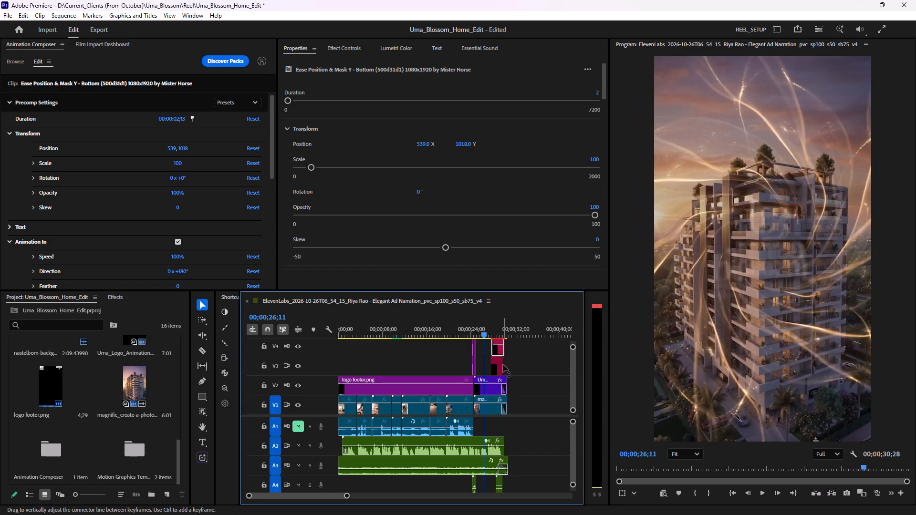
{"action": "left_click", "coordinate": [503, 361]}
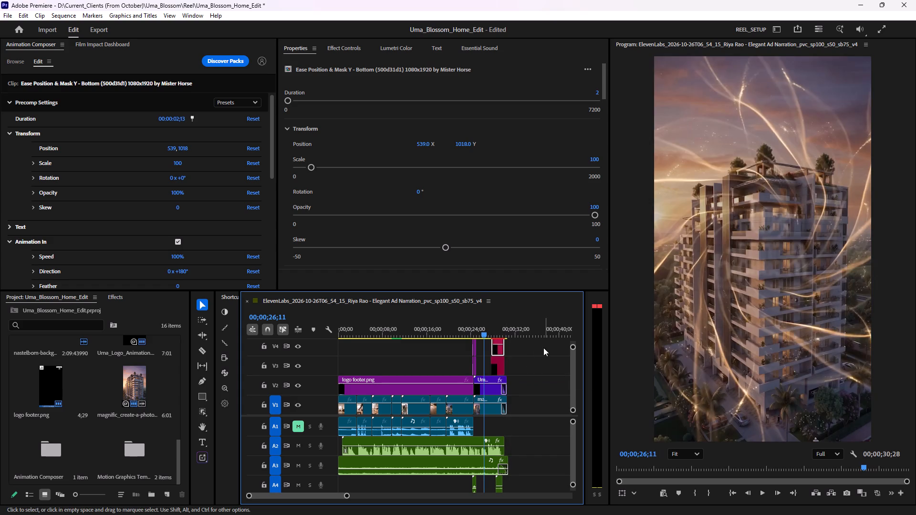
{"action": "key", "text": "space"}
{"action": "key", "text": "space"}
{"action": "left_click", "coordinate": [505, 360]}
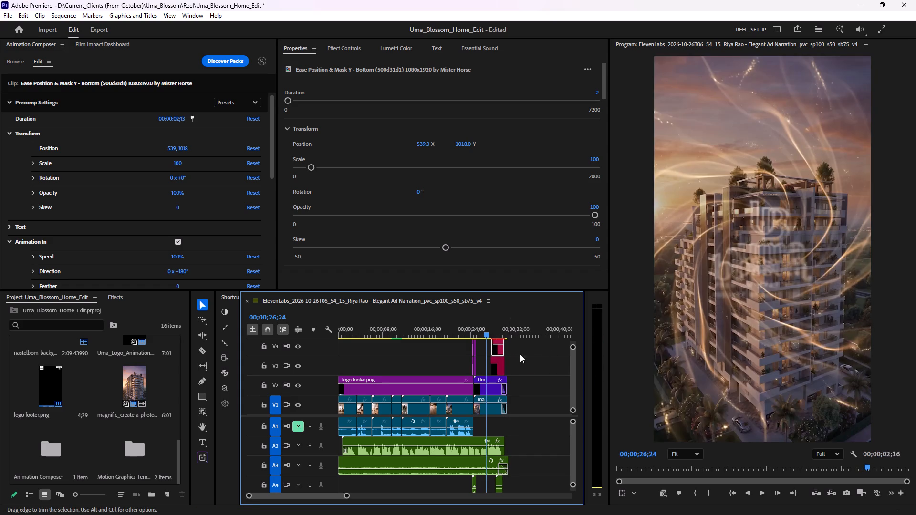
{"action": "key", "text": "space"}
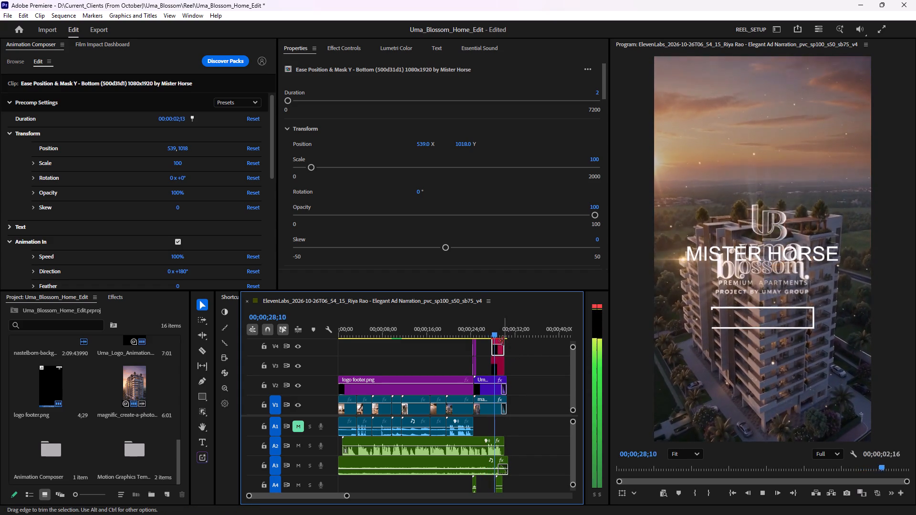
{"action": "key", "text": "space"}
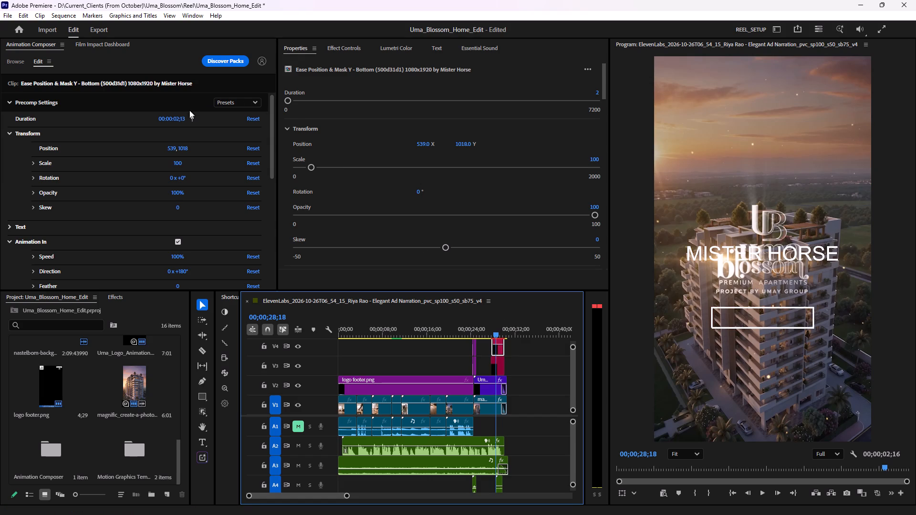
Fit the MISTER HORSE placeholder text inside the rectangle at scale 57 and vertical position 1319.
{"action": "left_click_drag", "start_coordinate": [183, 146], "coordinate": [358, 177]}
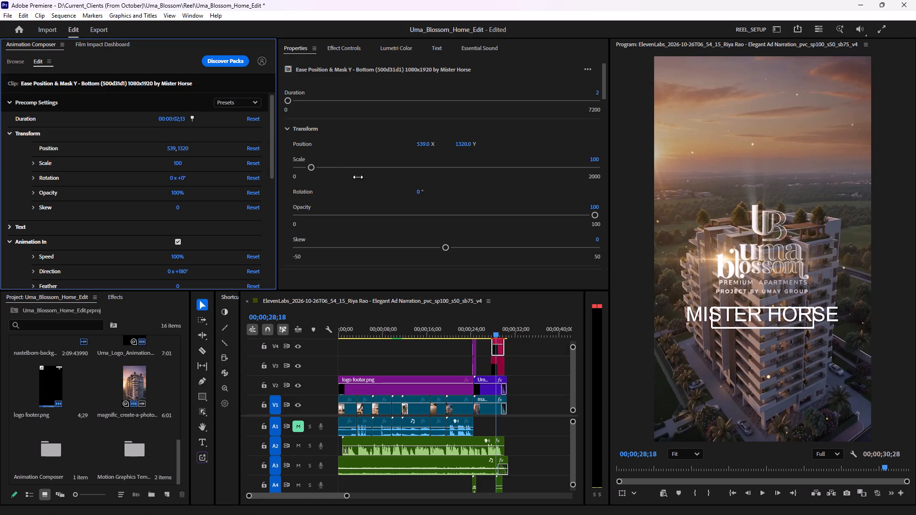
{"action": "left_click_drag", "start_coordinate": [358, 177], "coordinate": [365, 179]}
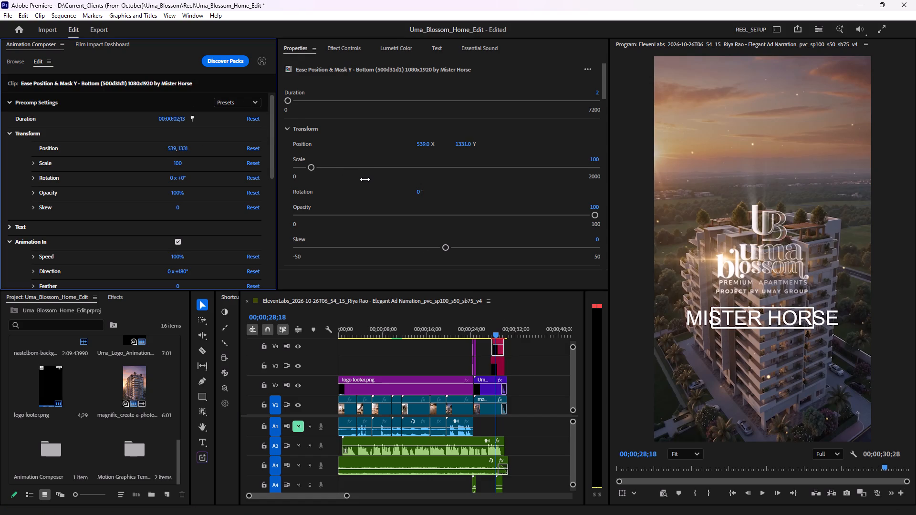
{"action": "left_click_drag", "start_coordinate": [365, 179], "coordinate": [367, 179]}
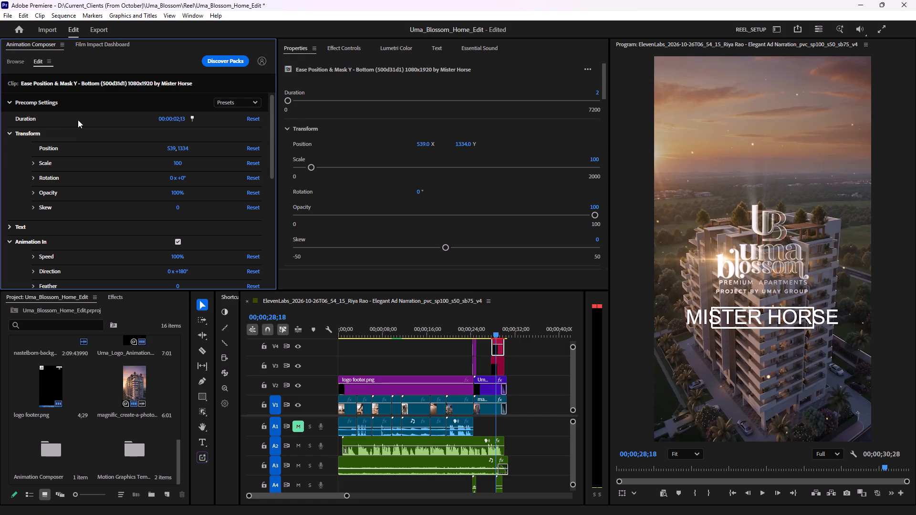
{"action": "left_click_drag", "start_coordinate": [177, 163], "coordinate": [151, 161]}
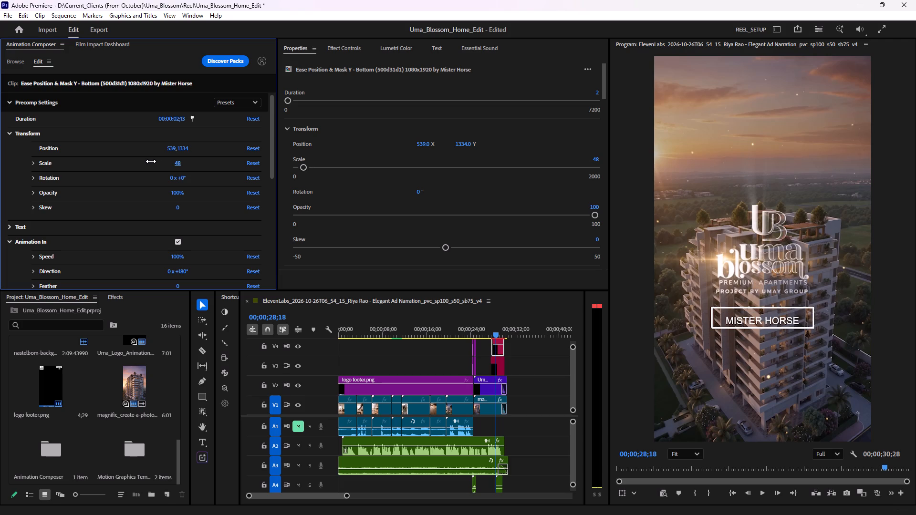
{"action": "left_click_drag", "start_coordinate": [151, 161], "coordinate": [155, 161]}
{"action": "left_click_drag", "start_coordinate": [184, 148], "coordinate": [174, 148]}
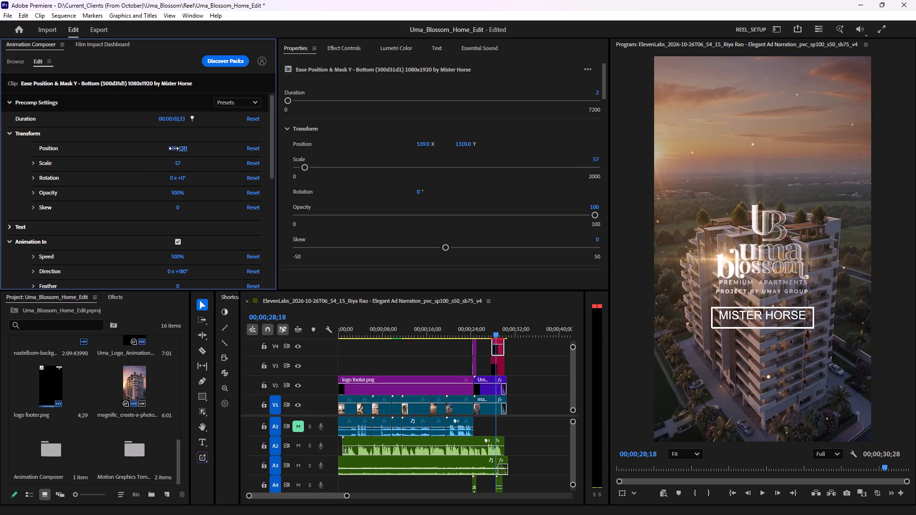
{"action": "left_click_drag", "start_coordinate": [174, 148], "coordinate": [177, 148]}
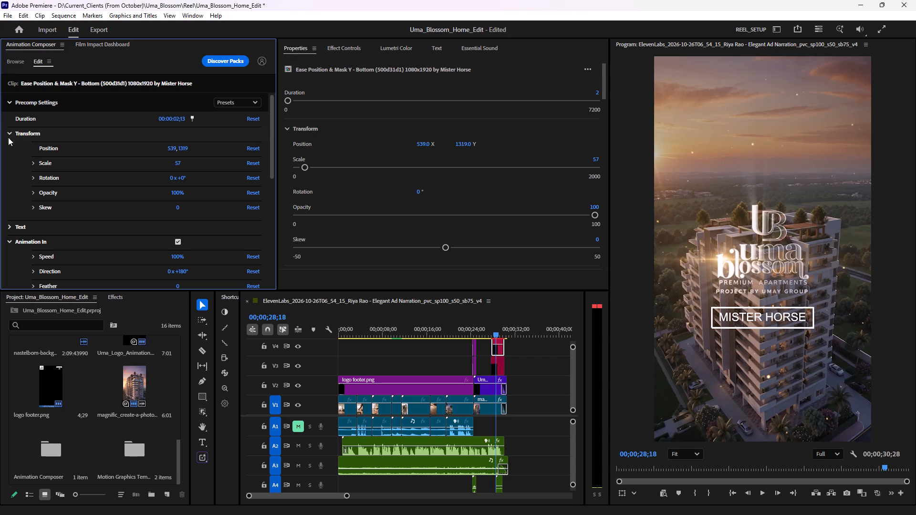
Replace the placeholder text with BOOK NOW.
{"action": "left_click", "coordinate": [9, 227]}
{"action": "left_click_drag", "start_coordinate": [93, 255], "coordinate": [1, 252]}
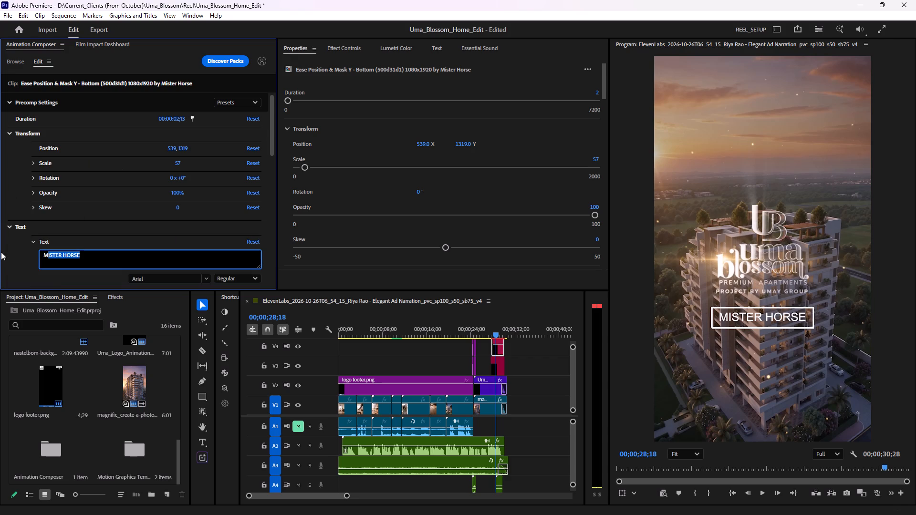
{"action": "left_click_drag", "start_coordinate": [1, 252], "coordinate": [0, 251]}
{"action": "key", "text": "shift+b"}
{"action": "type", "text": "OO"}
{"action": "key", "text": "shift+k"}
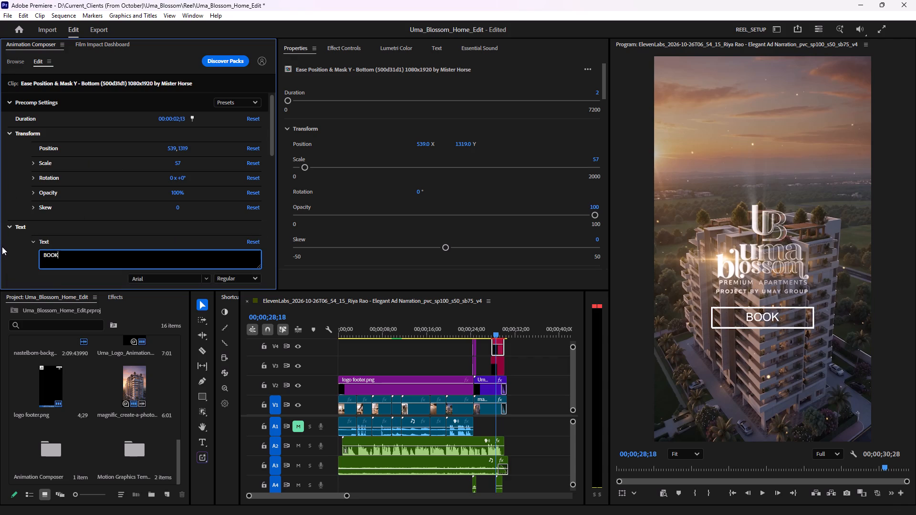
{"action": "key", "text": "shift+space"}
{"action": "key", "text": "shift+n"}
{"action": "type", "text": "OW"}
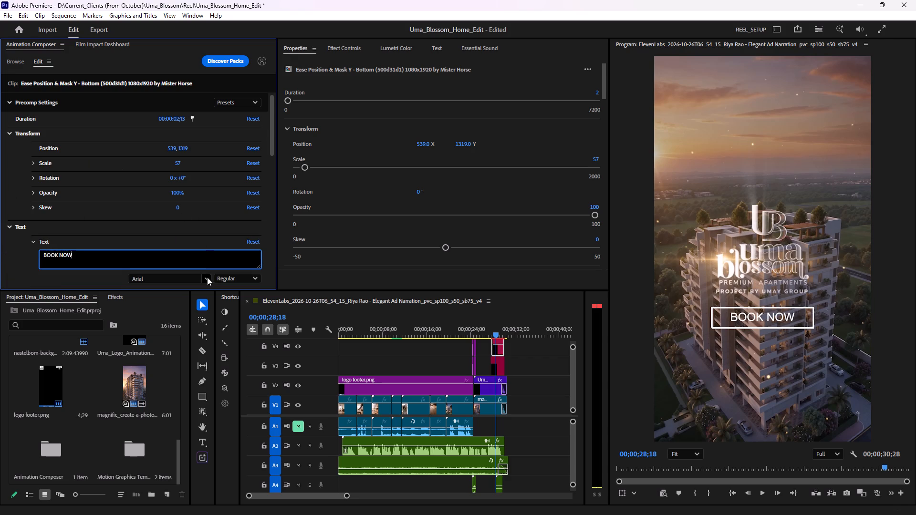
Change the BOOK NOW text's font to Impact.
{"action": "left_click", "coordinate": [207, 277]}
{"action": "scroll", "coordinate": [179, 95], "scroll_direction": "down", "scroll_amount": 2}
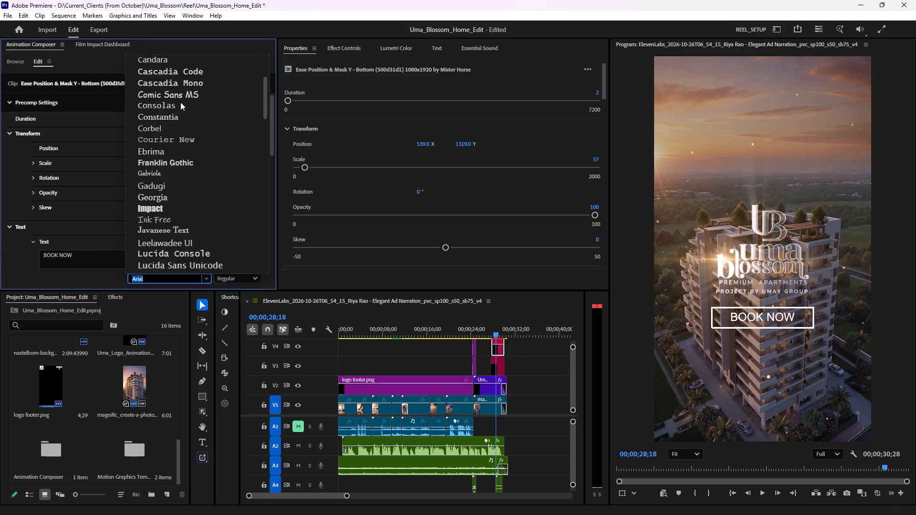
{"action": "scroll", "coordinate": [176, 100], "scroll_direction": "up", "scroll_amount": 5}
{"action": "scroll", "coordinate": [175, 107], "scroll_direction": "down", "scroll_amount": 4}
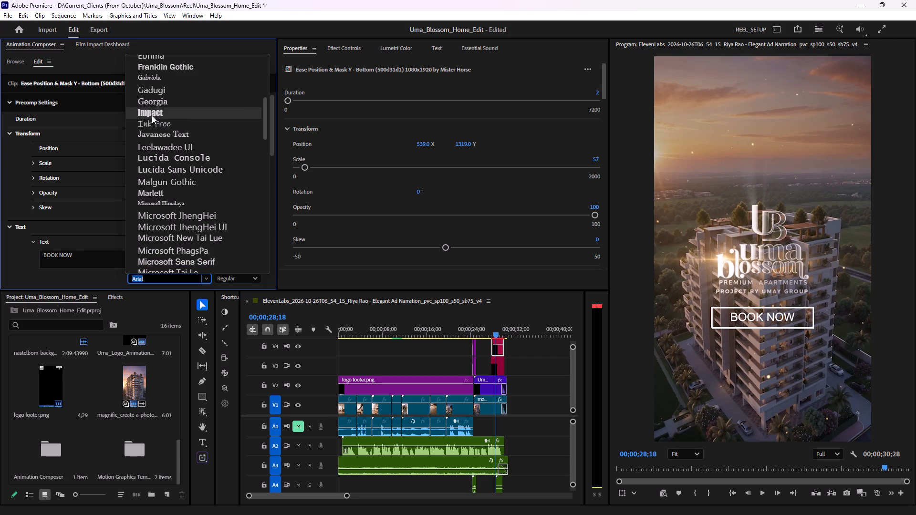
{"action": "left_click", "coordinate": [152, 115]}
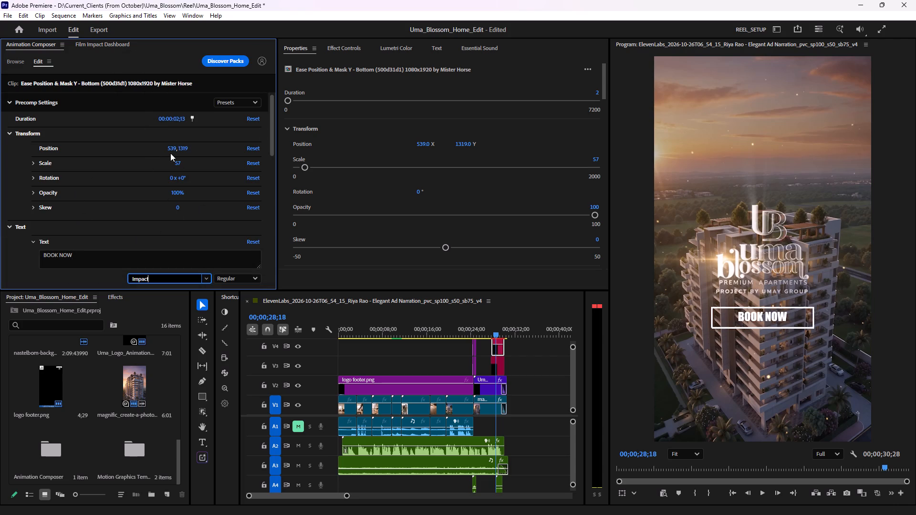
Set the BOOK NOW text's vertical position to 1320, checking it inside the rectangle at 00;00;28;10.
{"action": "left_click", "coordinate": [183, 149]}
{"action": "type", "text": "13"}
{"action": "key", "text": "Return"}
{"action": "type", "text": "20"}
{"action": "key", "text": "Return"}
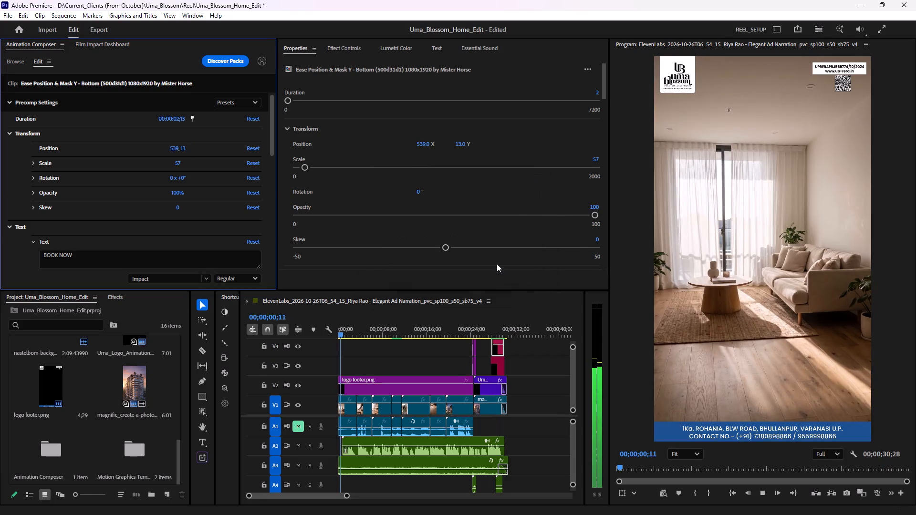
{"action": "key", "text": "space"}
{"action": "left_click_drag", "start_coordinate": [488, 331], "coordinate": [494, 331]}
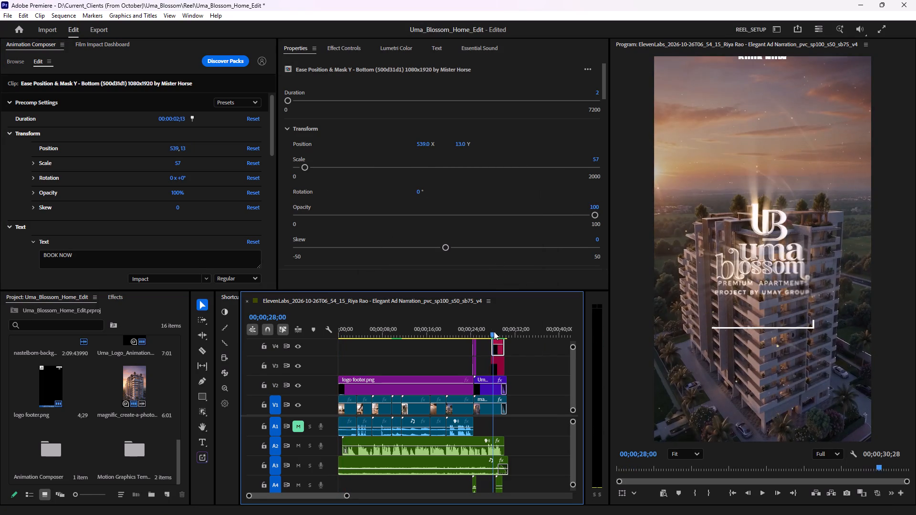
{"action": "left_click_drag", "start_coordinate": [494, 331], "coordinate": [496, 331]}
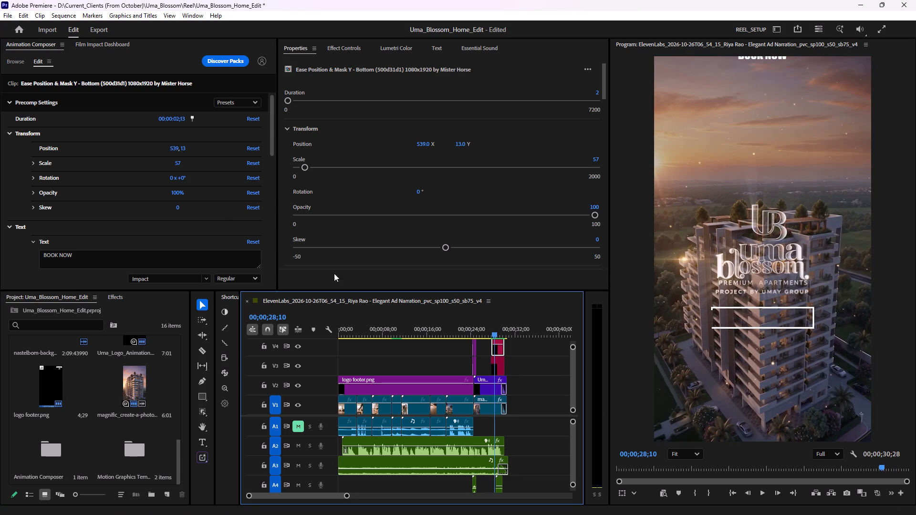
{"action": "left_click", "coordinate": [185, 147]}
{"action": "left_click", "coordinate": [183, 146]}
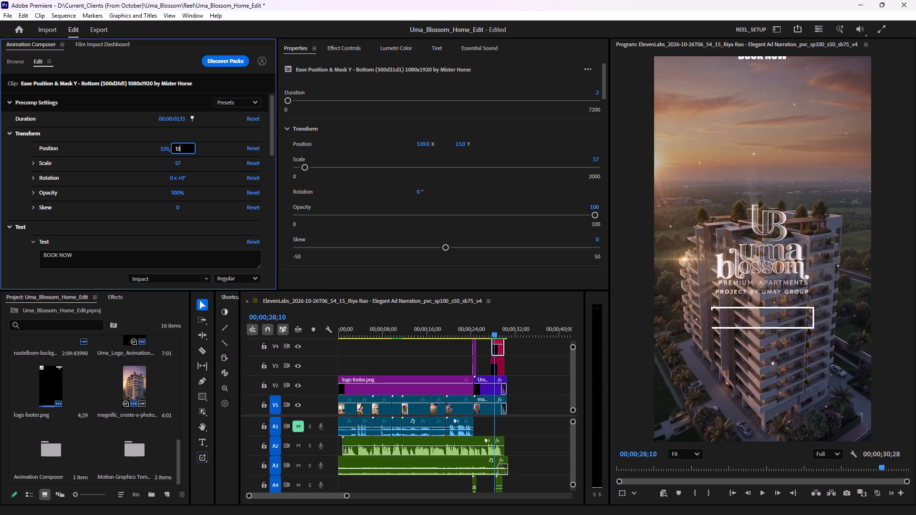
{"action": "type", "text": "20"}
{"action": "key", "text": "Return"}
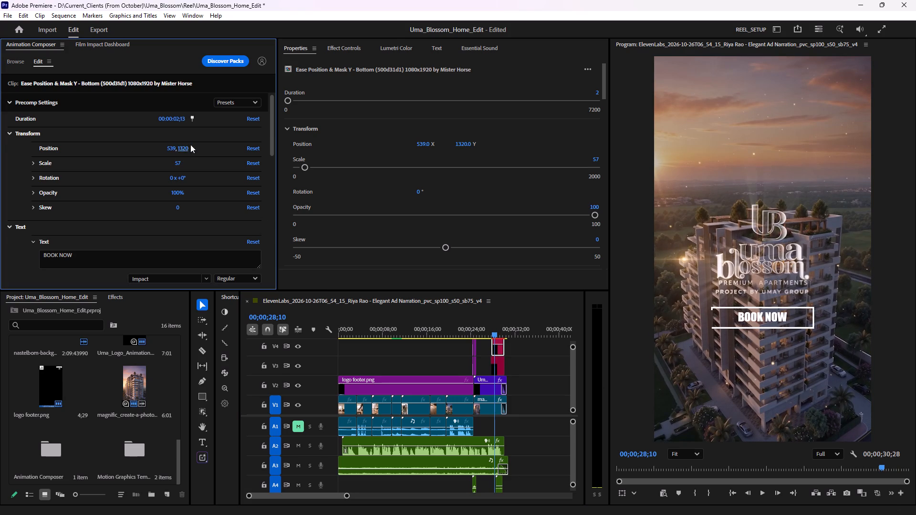
Set the BOOK NOW text's vertical position to 1325.
{"action": "left_click", "coordinate": [185, 146]}
{"action": "type", "text": "1325"}
{"action": "key", "text": "Return"}
Set the BOOK NOW text's Transform scale to 70.
{"action": "left_click", "coordinate": [177, 163]}
{"action": "type", "text": "70"}
{"action": "key", "text": "Return"}
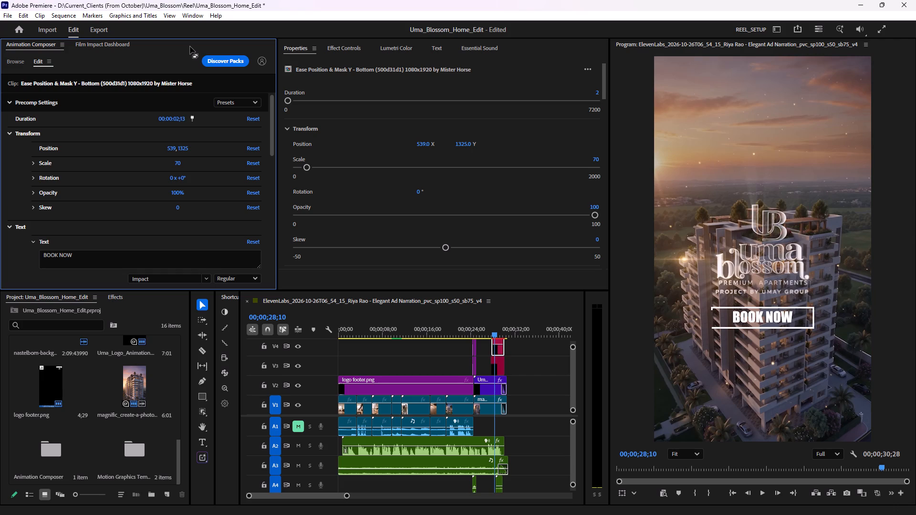
Play back the reel's ending several times to review the BOOK NOW text and rectangle stroke animation.
{"action": "key", "text": "space"}
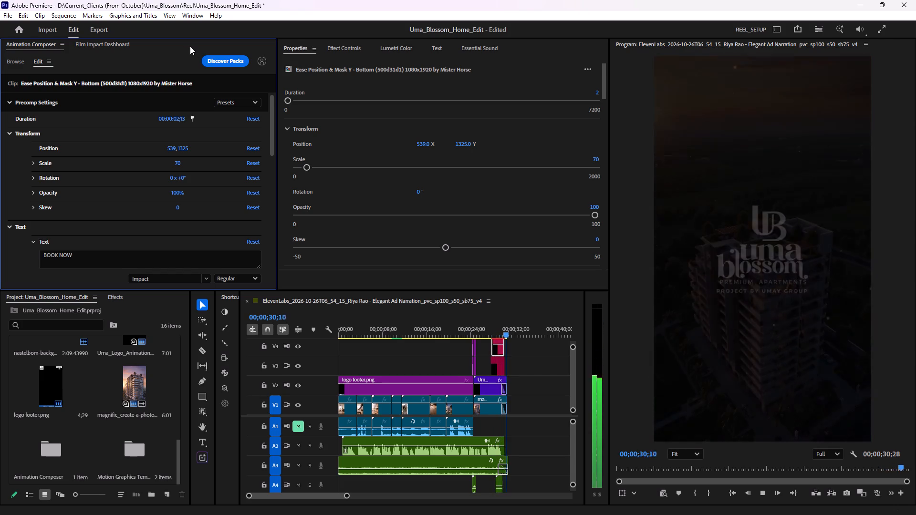
{"action": "left_click_drag", "start_coordinate": [511, 331], "coordinate": [491, 330]}
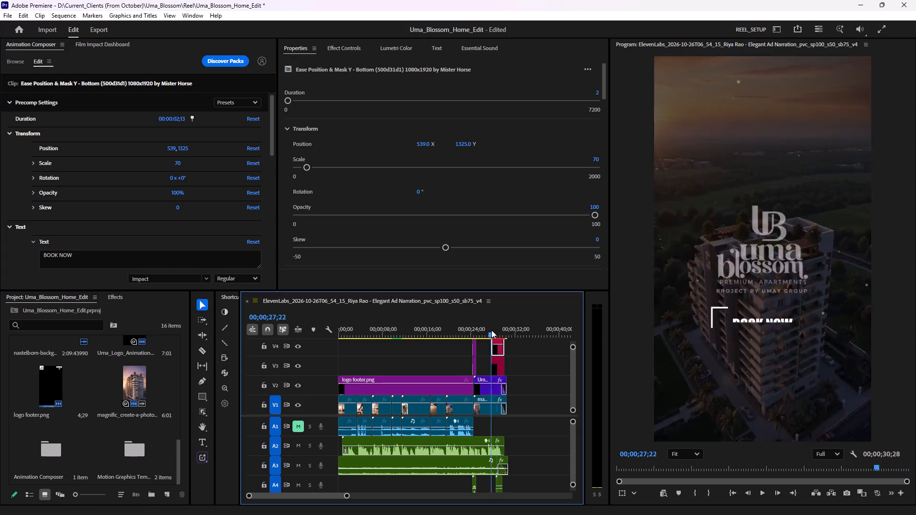
{"action": "left_click_drag", "start_coordinate": [491, 330], "coordinate": [489, 330]}
{"action": "key", "text": "space"}
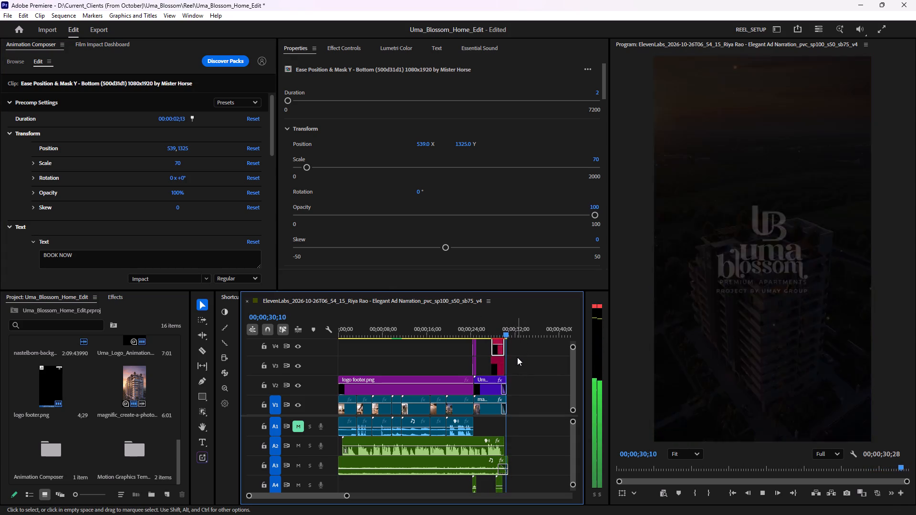
{"action": "left_click_drag", "start_coordinate": [511, 332], "coordinate": [494, 334]}
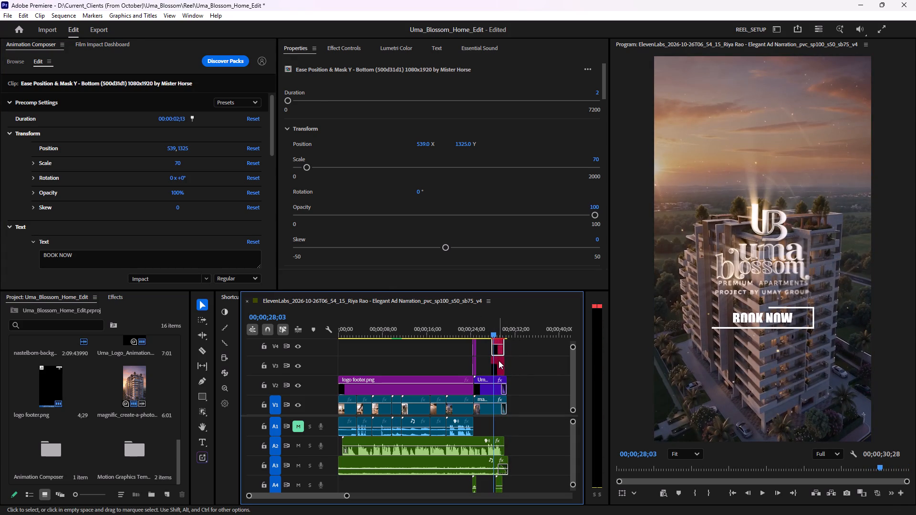
{"action": "left_click", "coordinate": [499, 360]}
{"action": "key", "text": "space"}
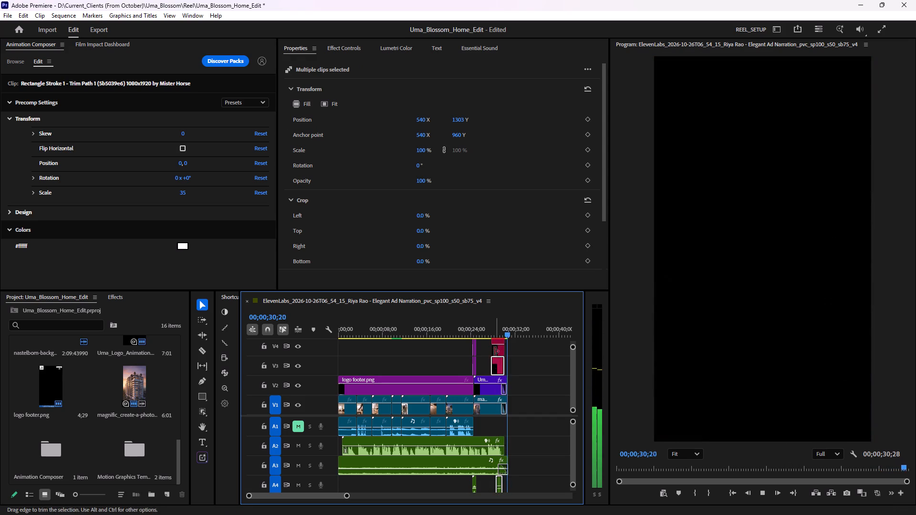
{"action": "left_click_drag", "start_coordinate": [508, 333], "coordinate": [495, 336]}
{"action": "left_click", "coordinate": [528, 377]}
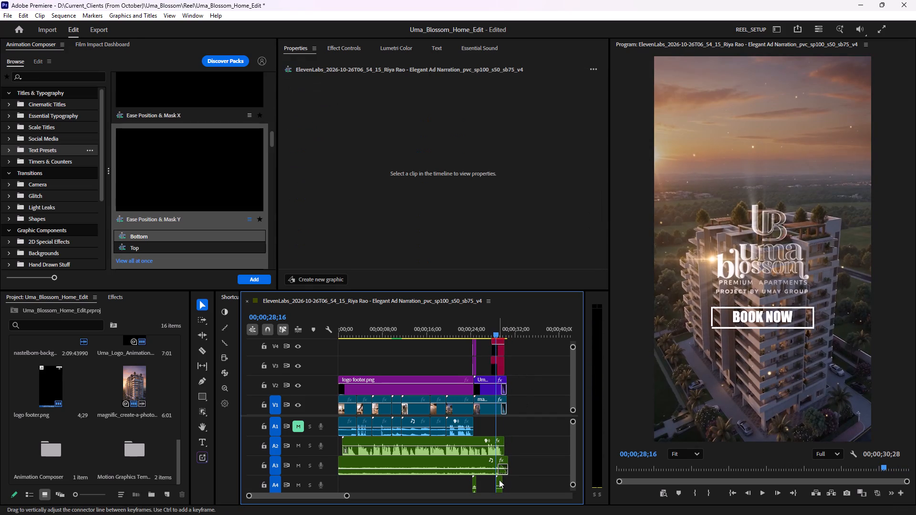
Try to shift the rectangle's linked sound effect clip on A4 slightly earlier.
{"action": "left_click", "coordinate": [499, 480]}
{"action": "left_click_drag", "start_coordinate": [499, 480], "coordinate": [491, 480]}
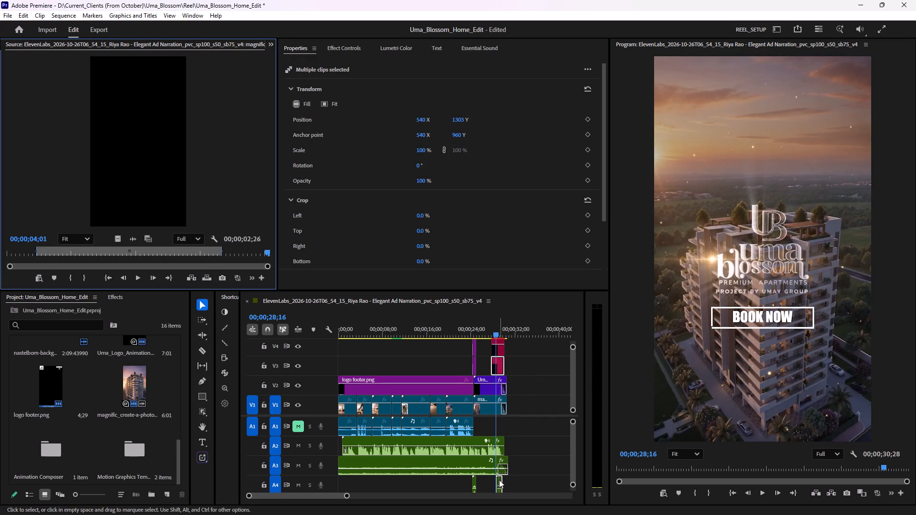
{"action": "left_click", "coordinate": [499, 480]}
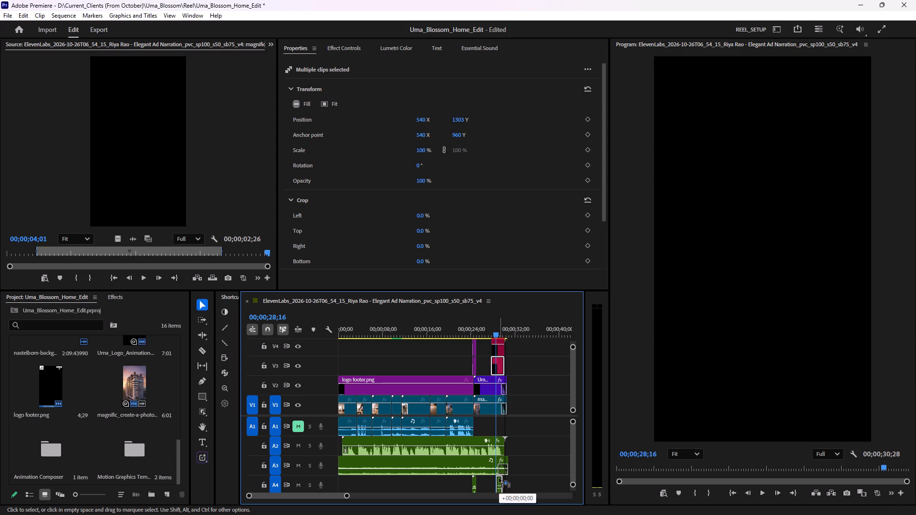
Play back the ending from about 00;00;27;20 and examine how the BOOK NOW text and rectangle animate in and out.
{"action": "left_click", "coordinate": [494, 331]}
{"action": "key", "text": "space"}
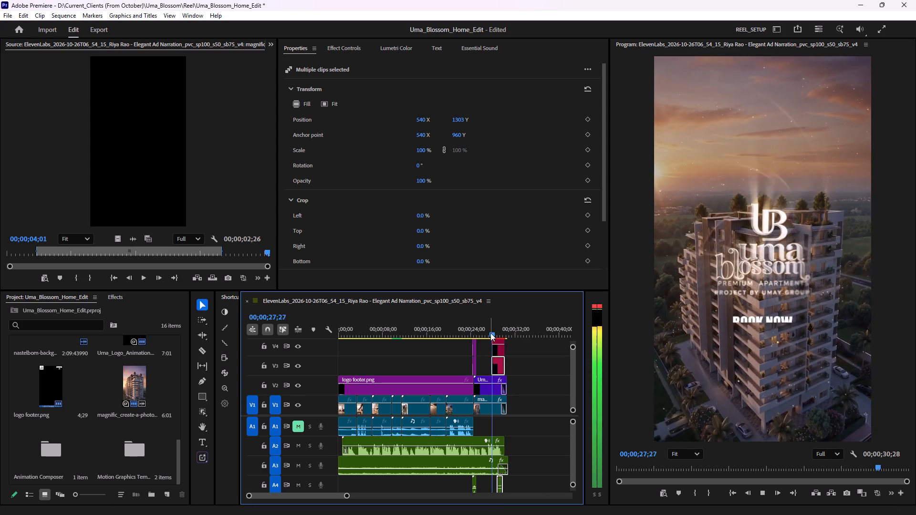
{"action": "key", "text": "space"}
{"action": "left_click_drag", "start_coordinate": [497, 325], "coordinate": [492, 325]}
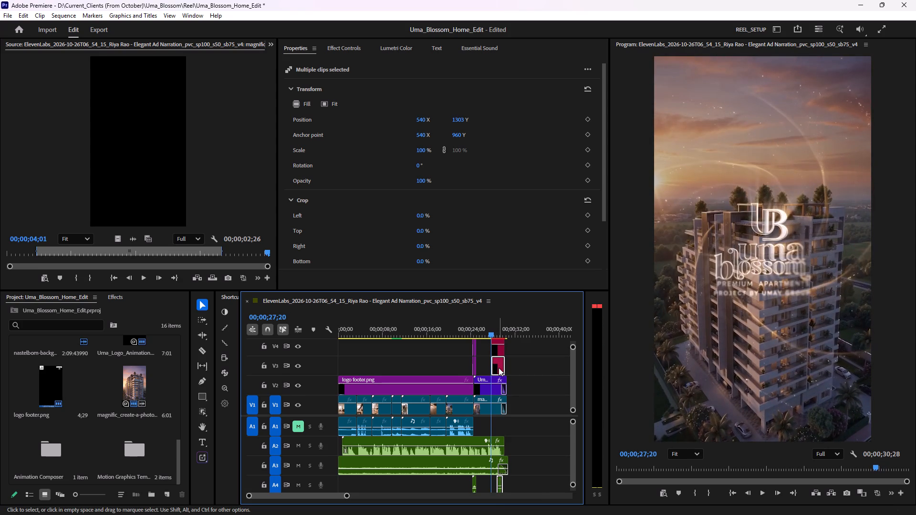
{"action": "left_click", "coordinate": [499, 368]}
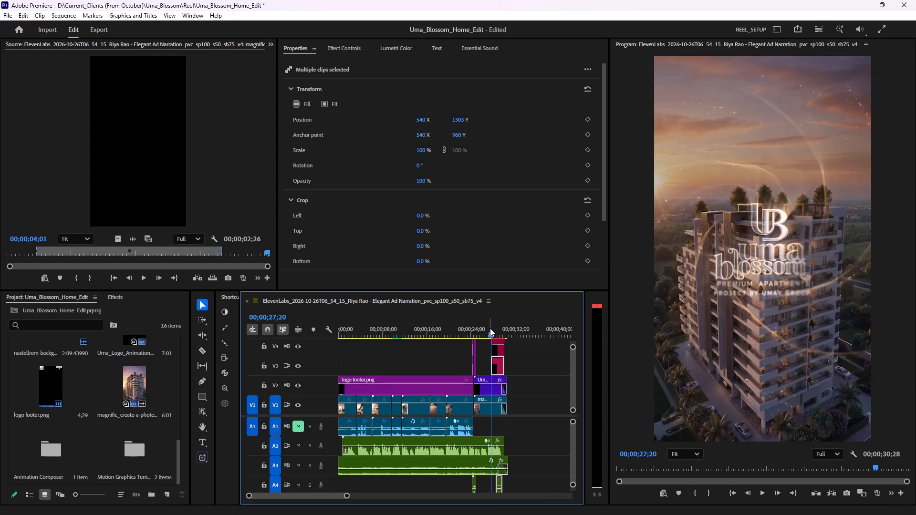
{"action": "left_click", "coordinate": [490, 328]}
{"action": "key", "text": "space"}
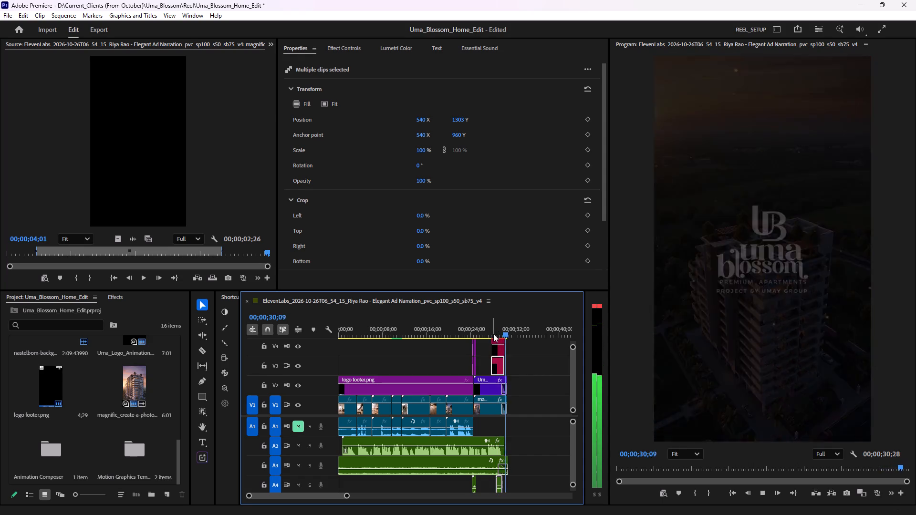
{"action": "key", "text": "space"}
{"action": "left_click_drag", "start_coordinate": [507, 330], "coordinate": [502, 330]}
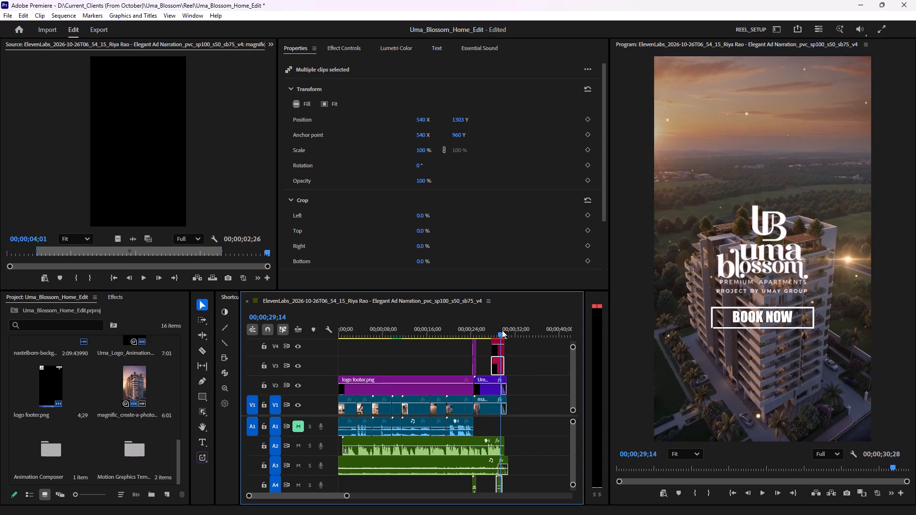
{"action": "left_click_drag", "start_coordinate": [502, 330], "coordinate": [502, 330]}
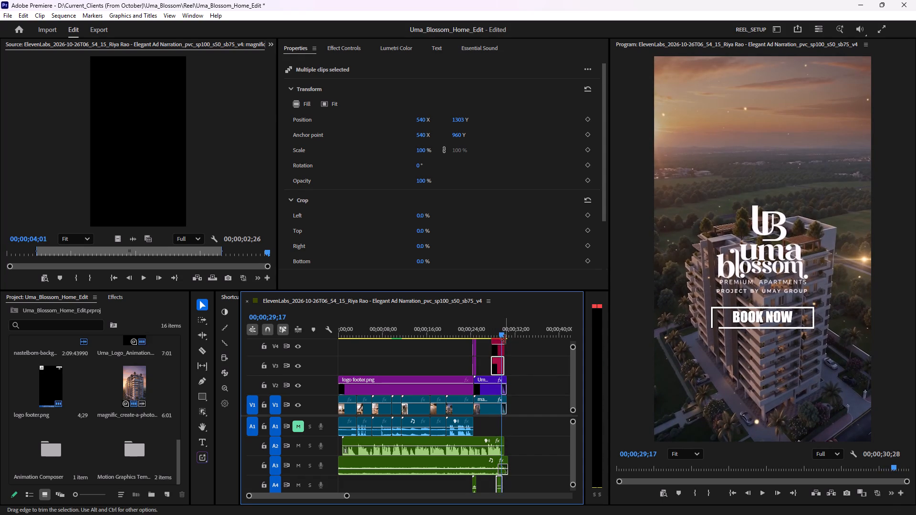
Set the BOOK NOW text's vertical position to 1330 and play back the ending to check it.
{"action": "left_click", "coordinate": [500, 348]}
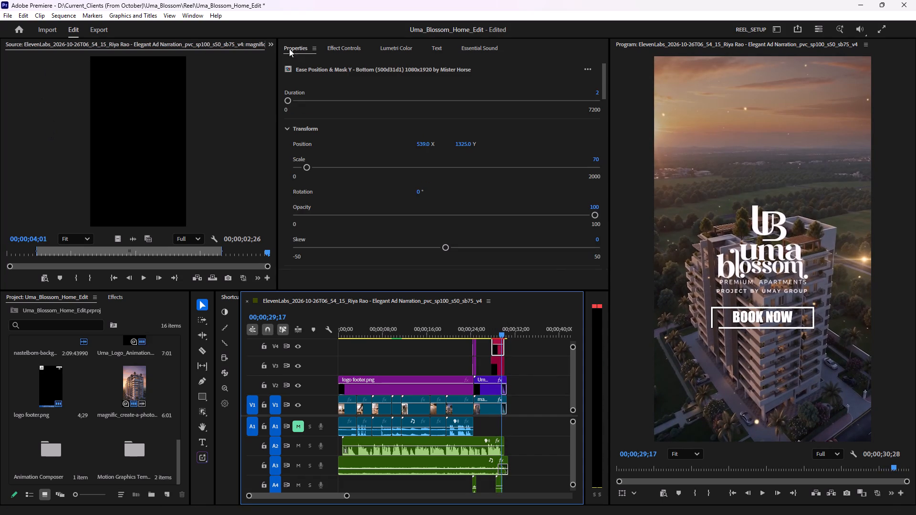
{"action": "left_click", "coordinate": [466, 145]}
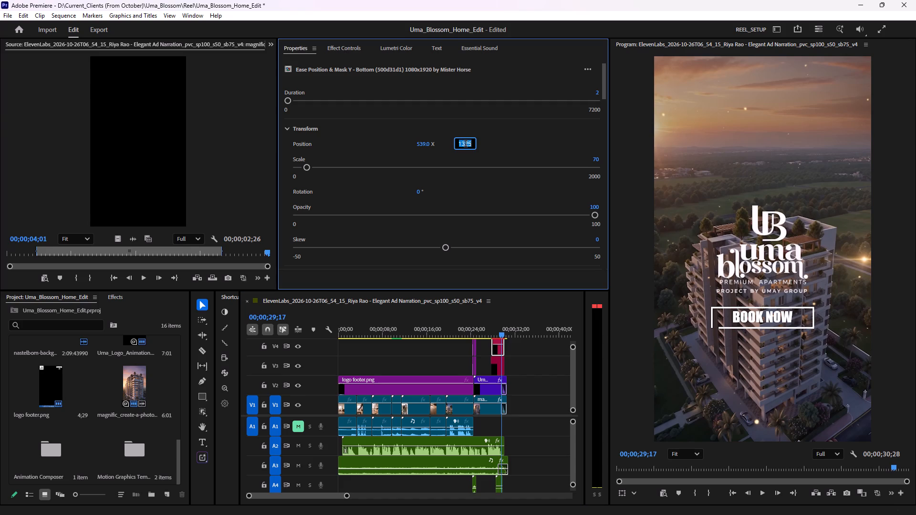
{"action": "type", "text": "1330"}
{"action": "key", "text": "Return"}
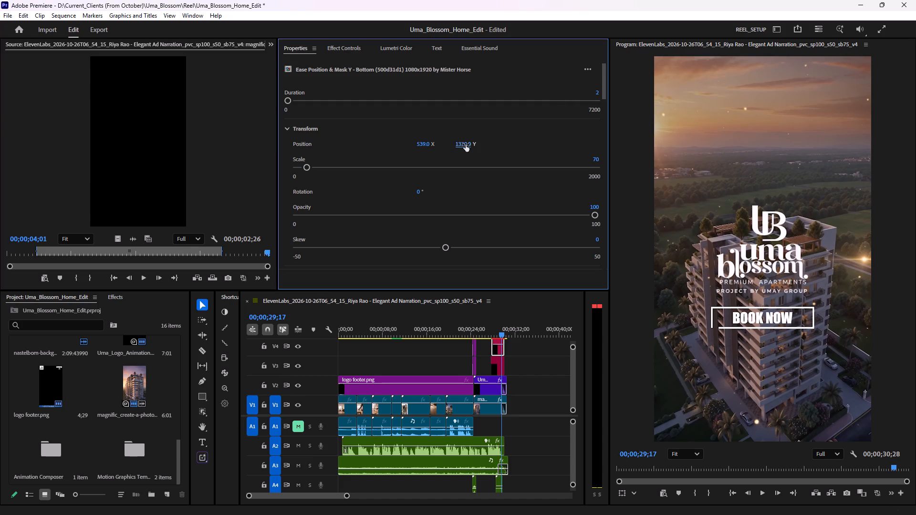
{"action": "left_click", "coordinate": [556, 356]}
{"action": "left_click", "coordinate": [494, 327]}
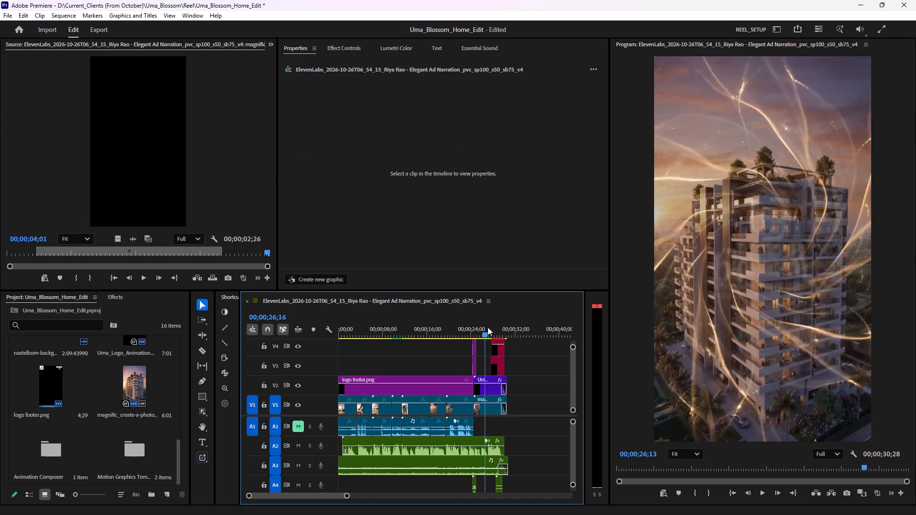
{"action": "key", "text": "space"}
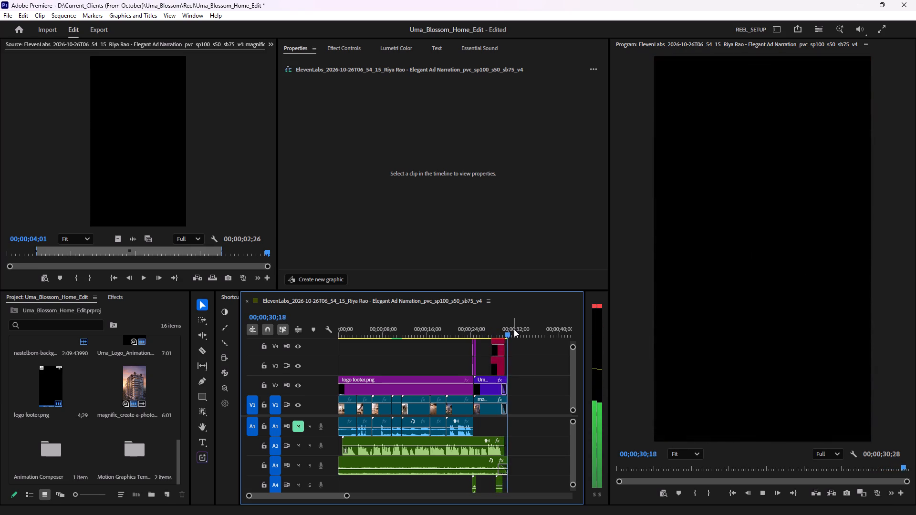
{"action": "left_click_drag", "start_coordinate": [510, 330], "coordinate": [503, 331]}
{"action": "key", "text": "space"}
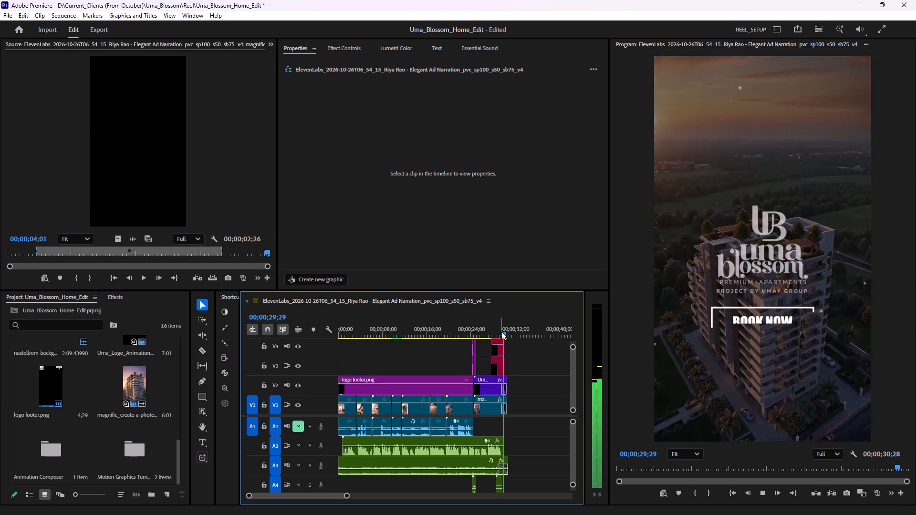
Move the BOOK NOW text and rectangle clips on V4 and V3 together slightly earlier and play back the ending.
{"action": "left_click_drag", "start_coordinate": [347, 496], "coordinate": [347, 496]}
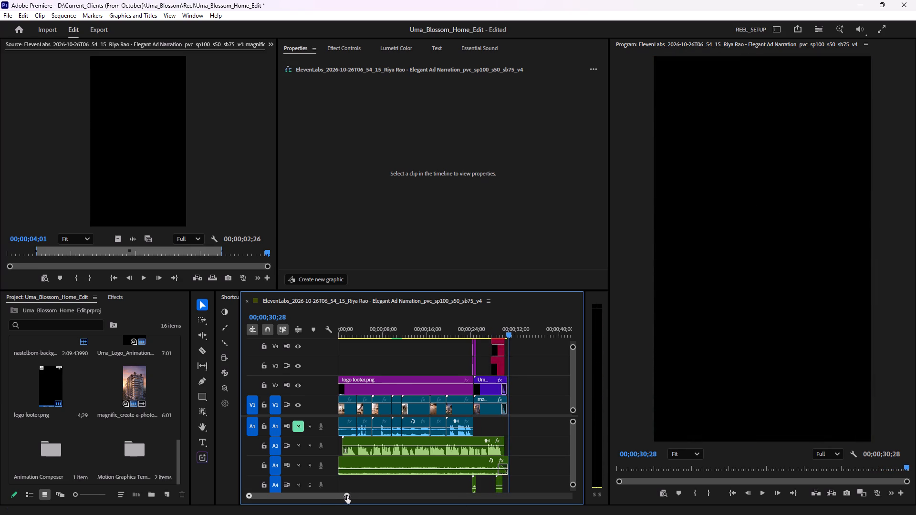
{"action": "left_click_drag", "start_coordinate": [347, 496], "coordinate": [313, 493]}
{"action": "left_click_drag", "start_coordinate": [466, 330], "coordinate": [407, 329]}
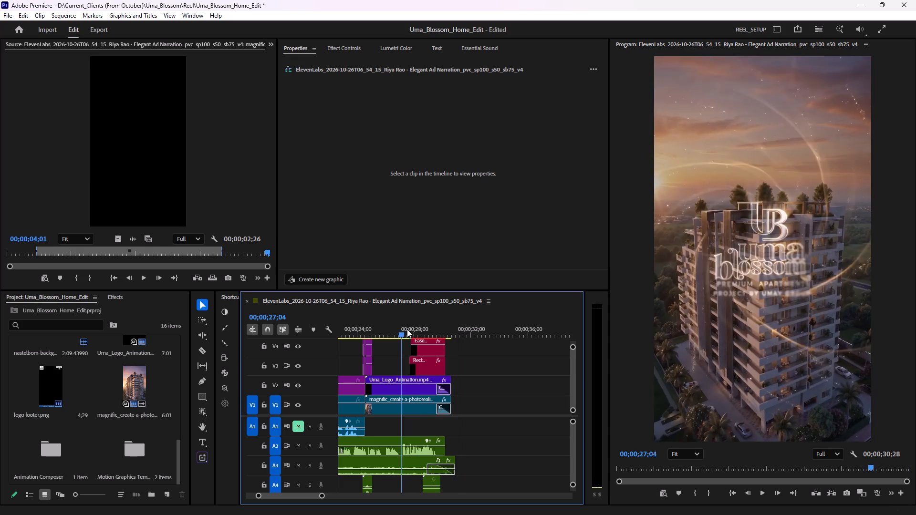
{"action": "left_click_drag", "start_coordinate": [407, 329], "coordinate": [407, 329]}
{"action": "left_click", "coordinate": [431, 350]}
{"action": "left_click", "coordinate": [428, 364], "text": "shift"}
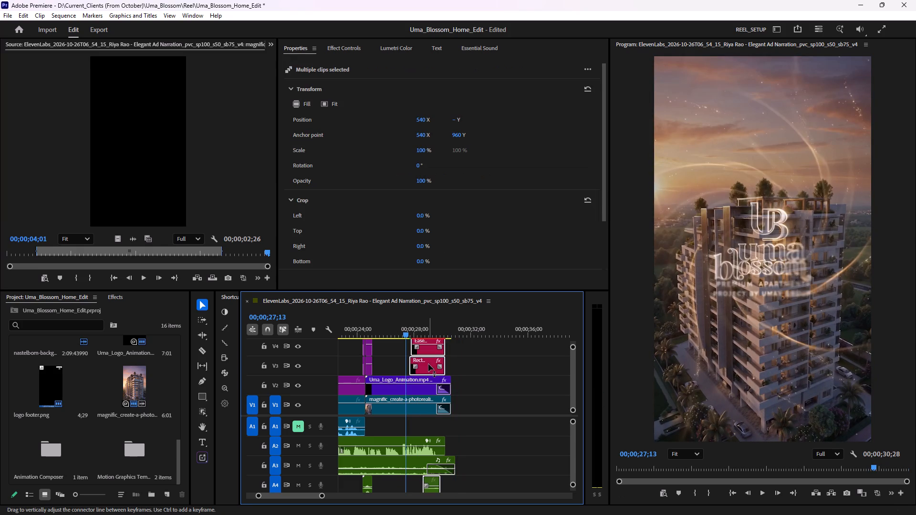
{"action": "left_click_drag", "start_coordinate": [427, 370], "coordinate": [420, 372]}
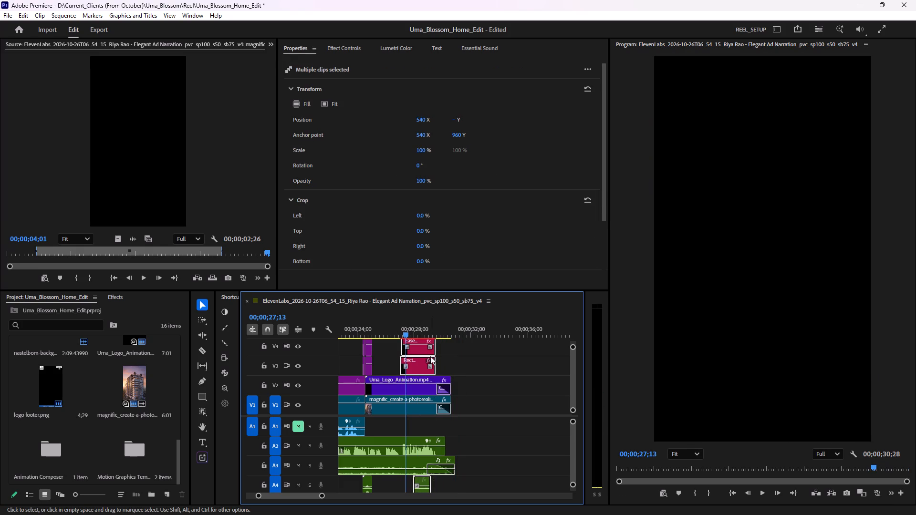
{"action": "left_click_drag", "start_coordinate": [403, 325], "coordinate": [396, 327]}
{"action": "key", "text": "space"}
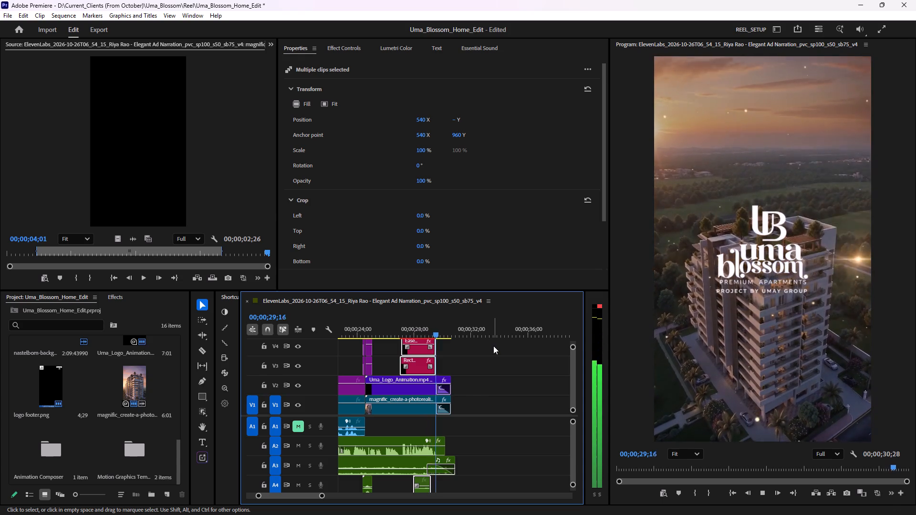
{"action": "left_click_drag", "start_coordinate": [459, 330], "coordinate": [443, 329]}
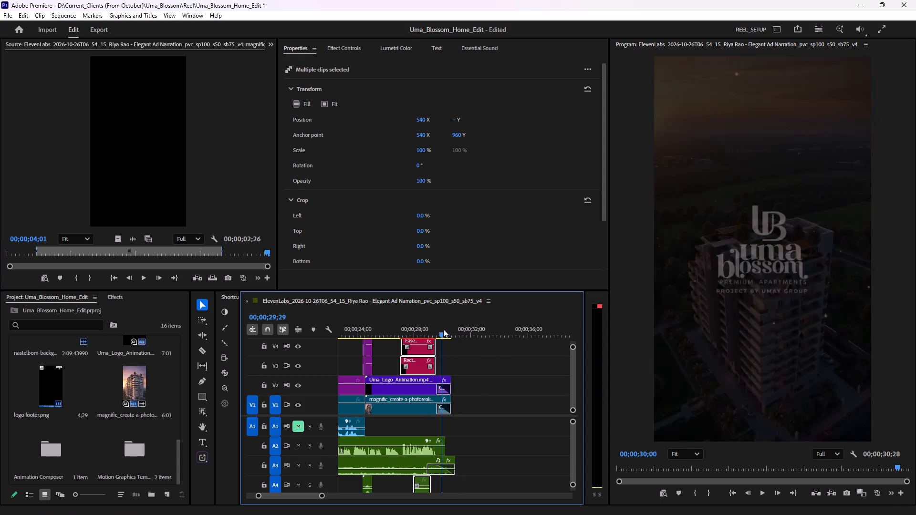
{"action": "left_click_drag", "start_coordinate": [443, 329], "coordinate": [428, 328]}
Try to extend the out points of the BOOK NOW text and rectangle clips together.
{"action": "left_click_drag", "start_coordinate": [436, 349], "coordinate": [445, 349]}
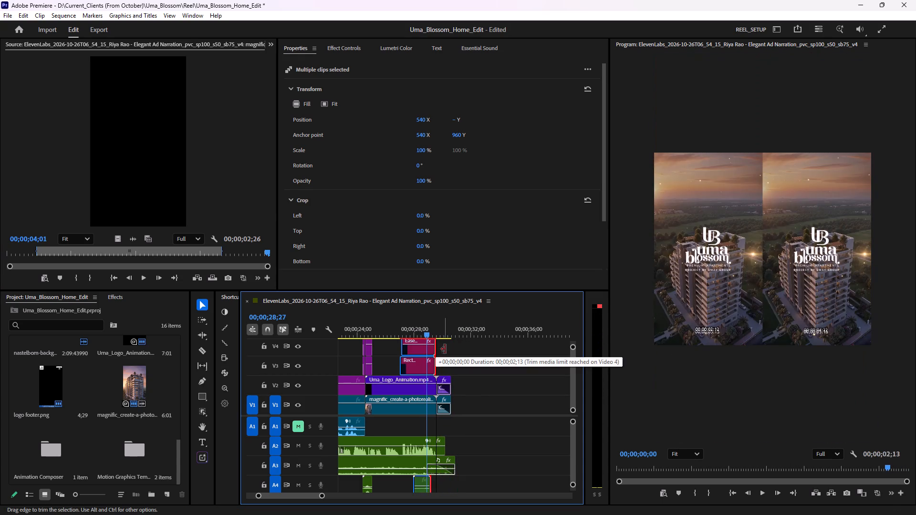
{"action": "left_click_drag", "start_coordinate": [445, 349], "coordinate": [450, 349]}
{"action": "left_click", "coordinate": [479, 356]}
Move the BOOK NOW text and rectangle clips together later so both end with the Uma_Logo_Animation clip.
{"action": "left_click", "coordinate": [416, 353]}
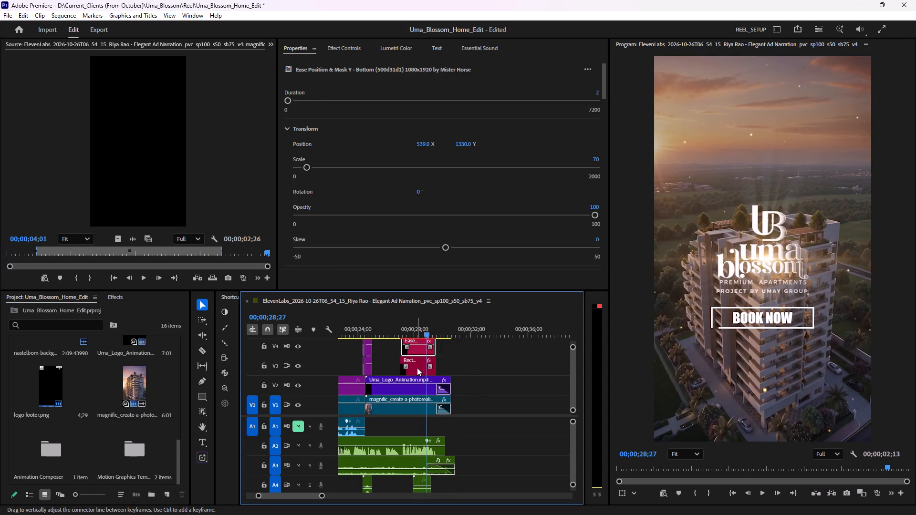
{"action": "left_click", "coordinate": [417, 368], "text": "shift"}
{"action": "left_click_drag", "start_coordinate": [416, 366], "coordinate": [428, 369]}
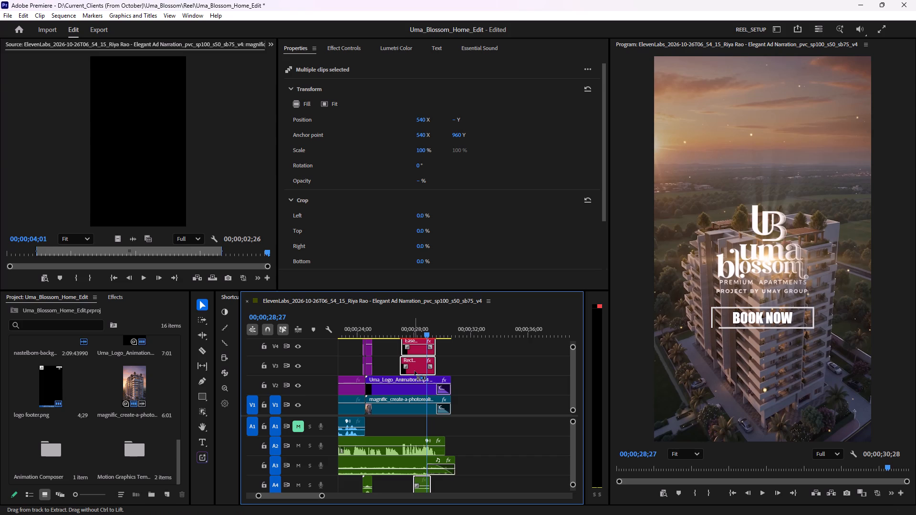
{"action": "key", "text": "ctrl+z"}
{"action": "left_click_drag", "start_coordinate": [414, 367], "coordinate": [429, 367]}
{"action": "left_click", "coordinate": [446, 365]}
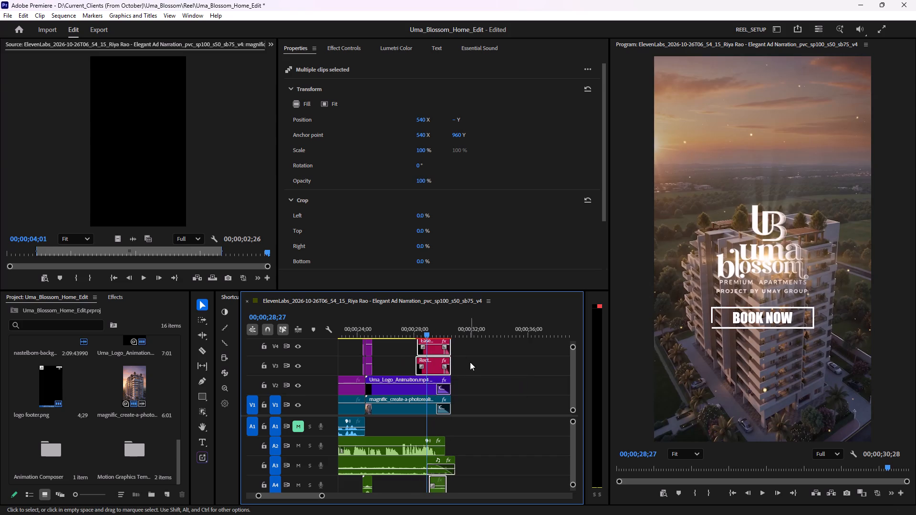
Play back the ending with the repositioned BOOK NOW clips, and play the sequence from its beginning.
{"action": "key", "text": "space"}
{"action": "left_click", "coordinate": [470, 361]}
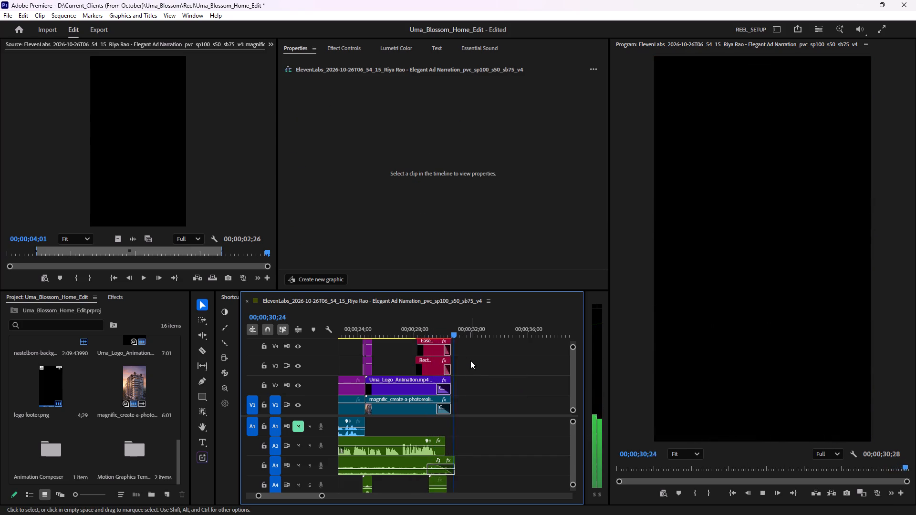
{"action": "left_click_drag", "start_coordinate": [457, 329], "coordinate": [440, 330]}
{"action": "key", "text": "space"}
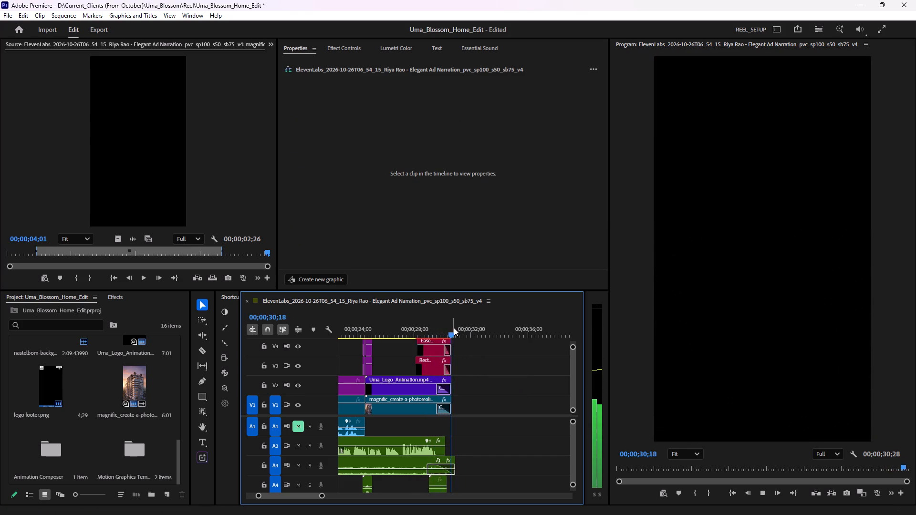
{"action": "left_click_drag", "start_coordinate": [455, 330], "coordinate": [401, 330]}
{"action": "key", "text": "space"}
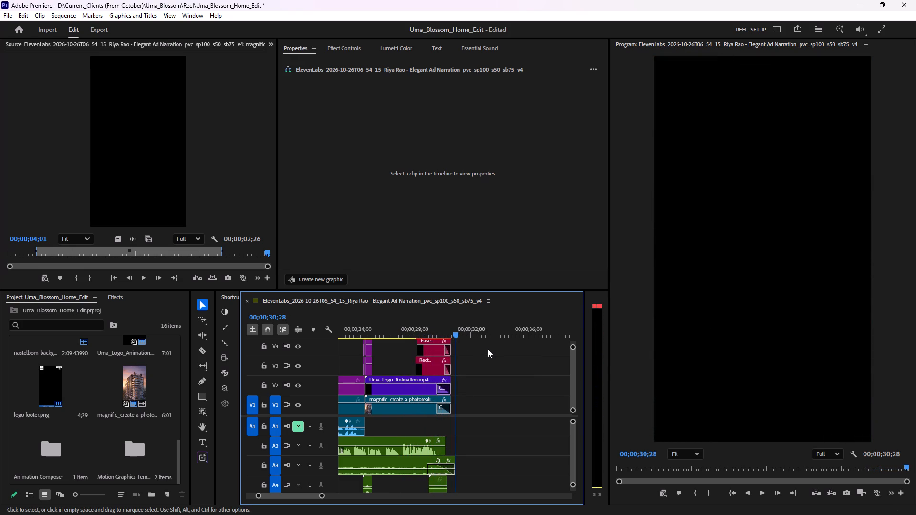
{"action": "key", "text": "Return"}
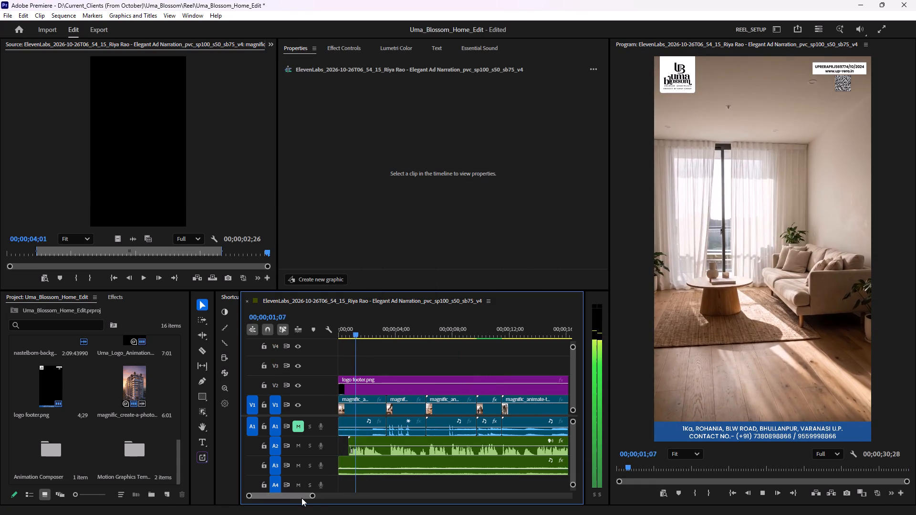
{"action": "left_click_drag", "start_coordinate": [312, 496], "coordinate": [375, 499]}
{"action": "key", "text": "space"}
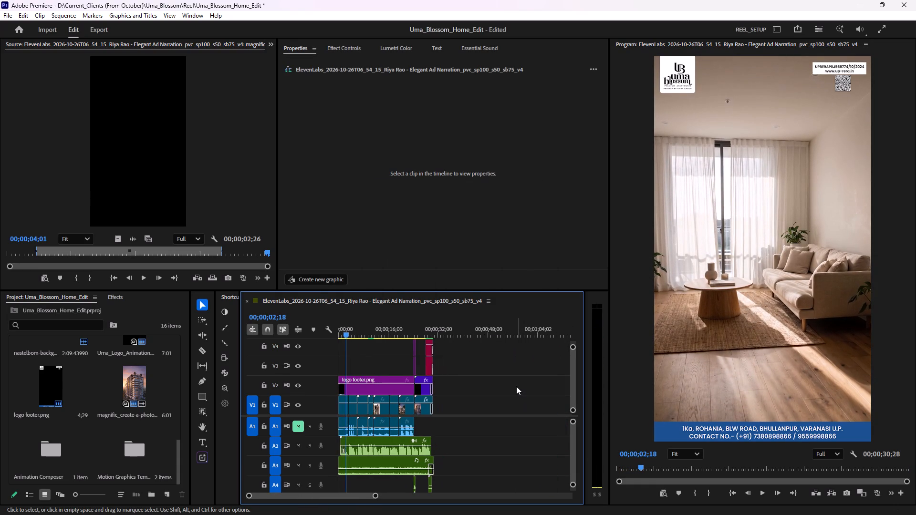
Save the Uma_Blossom_Home_Edit project.
{"action": "key", "text": "ctrl+s"}
{"action": "key", "text": "ctrl+m"}
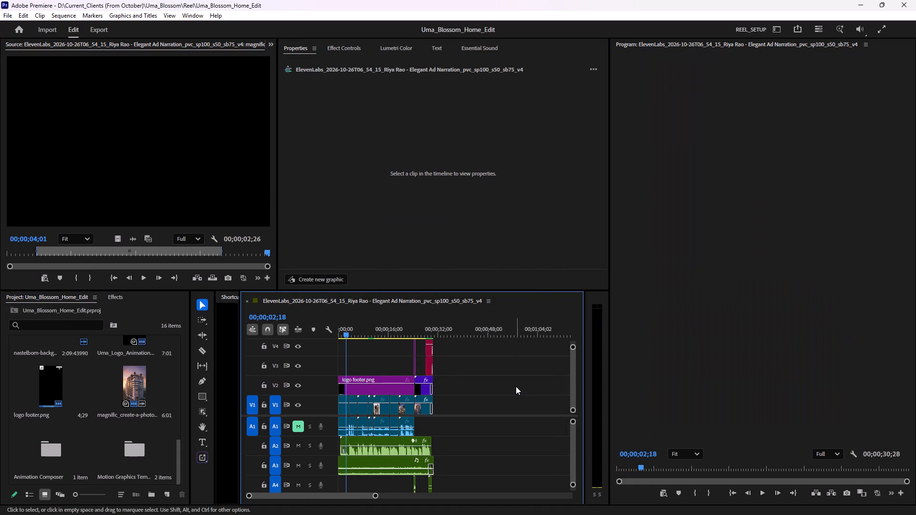
{"action": "left_click", "coordinate": [253, 96]}
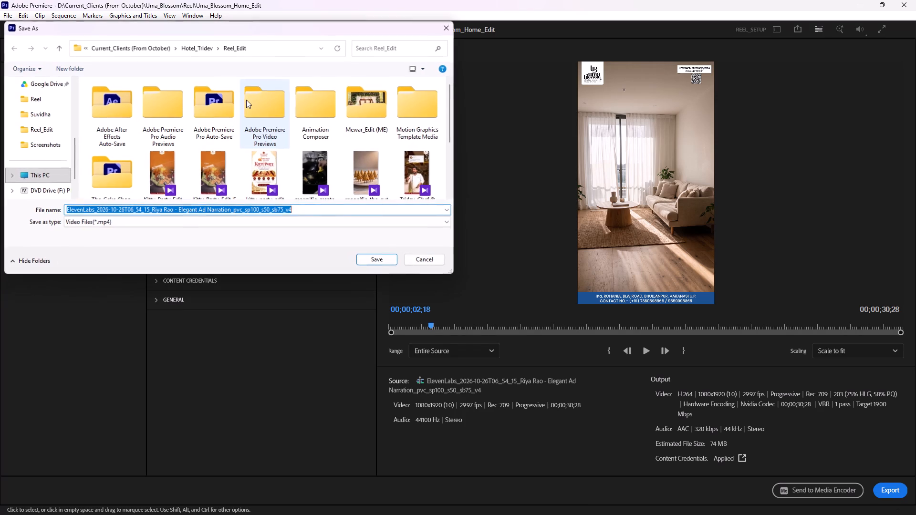
{"action": "left_click", "coordinate": [147, 49]}
{"action": "double_click", "coordinate": [115, 146]}
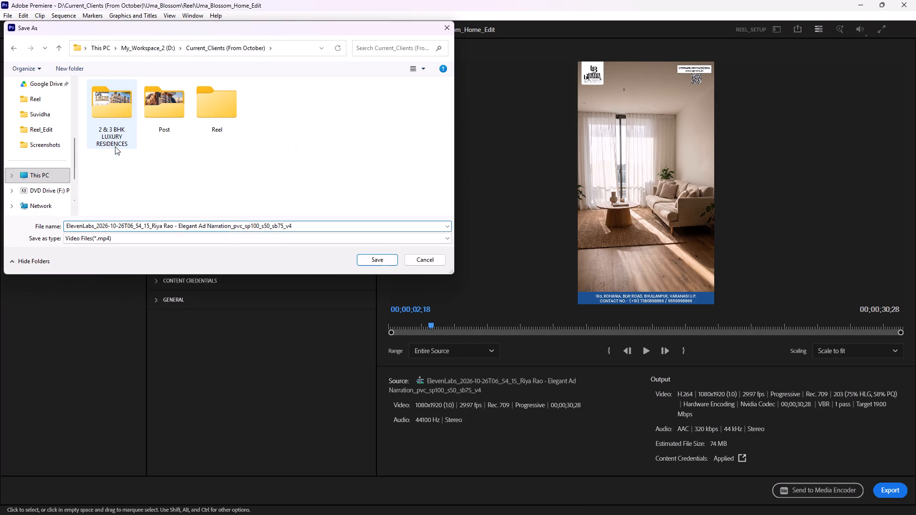
{"action": "double_click", "coordinate": [222, 113]}
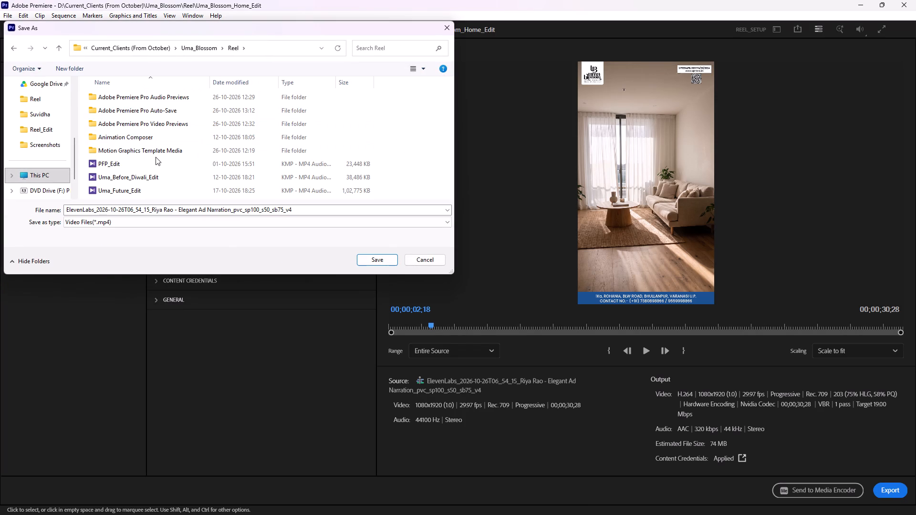
{"action": "scroll", "coordinate": [157, 157], "scroll_direction": "down", "scroll_amount": 6}
Name the exported MP4 file Uma_Blossom_Home_Edit, without a project file extension, and save this output name and location.
{"action": "left_click", "coordinate": [300, 213]}
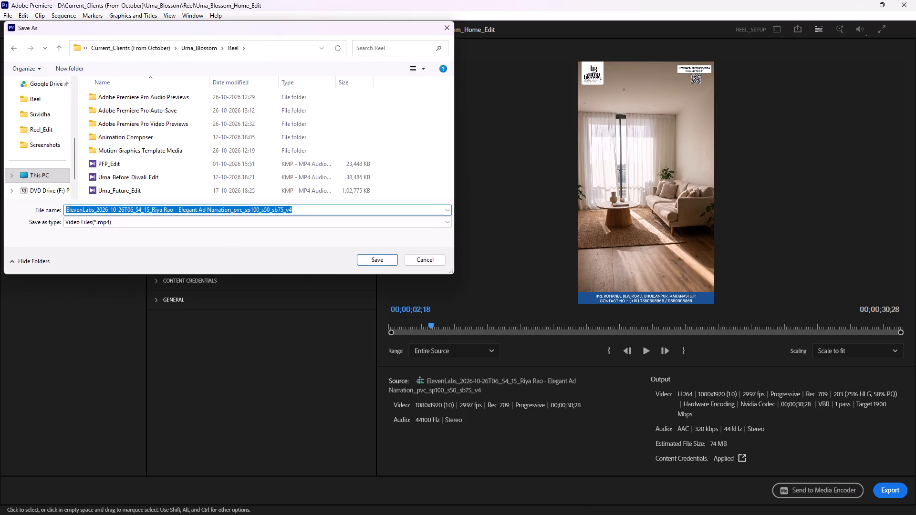
{"action": "key", "text": "BackSpace"}
{"action": "type", "text": "Uma"}
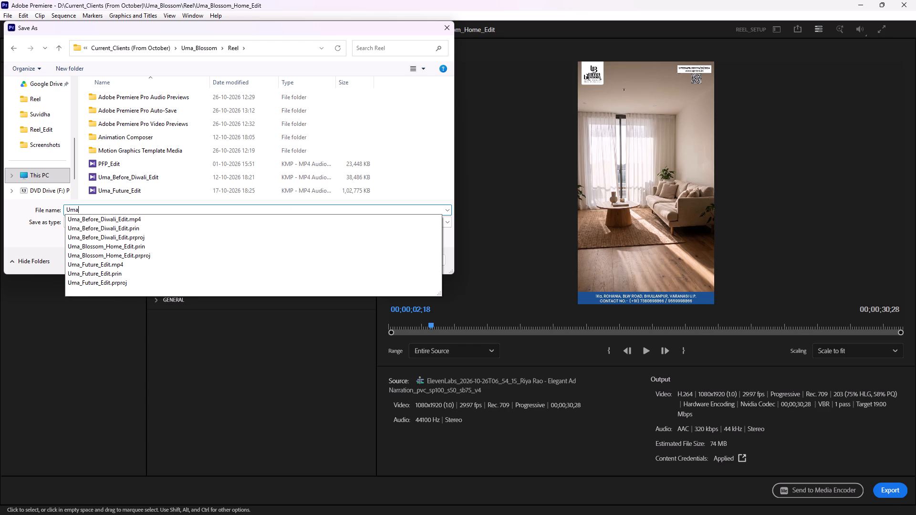
{"action": "left_click", "coordinate": [106, 248]}
{"action": "left_click", "coordinate": [151, 210]}
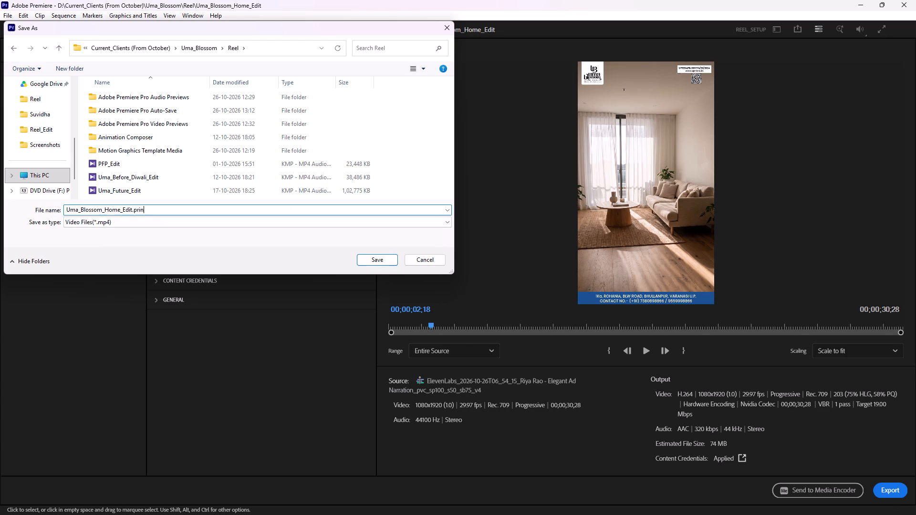
{"action": "key", "text": "BackSpace"}
{"action": "key", "text": "BackSpace"}
{"action": "key", "text": "BackSpace"}
{"action": "key", "text": "BackSpace"}
{"action": "key", "text": "BackSpace"}
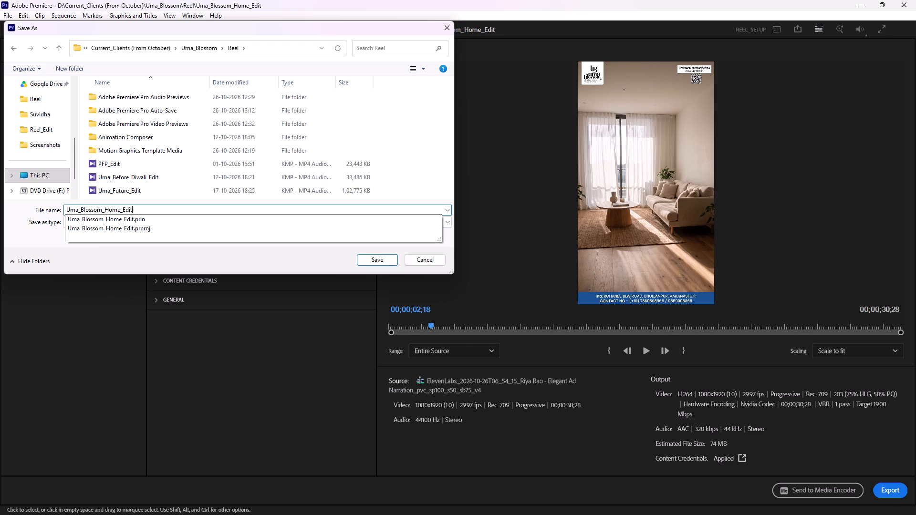
{"action": "left_click", "coordinate": [104, 211]}
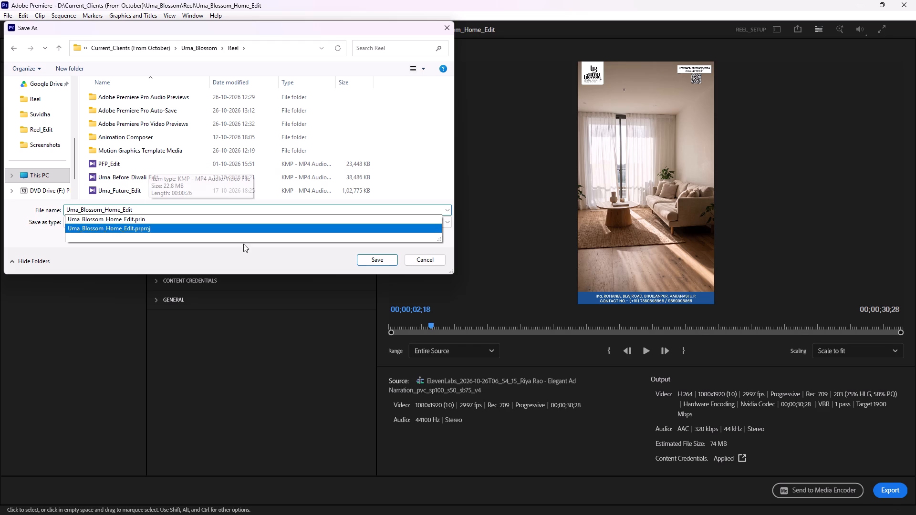
{"action": "left_click", "coordinate": [380, 261]}
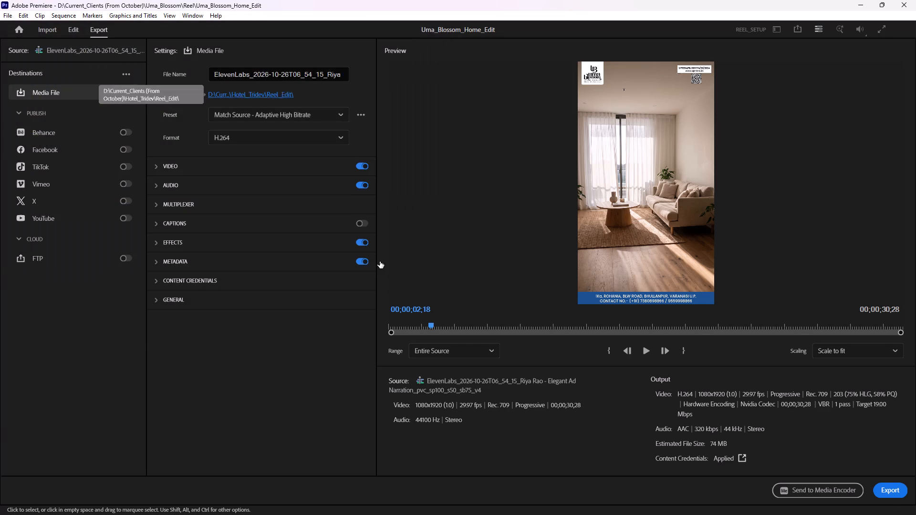
Export the full sequence as an H.264 MP4 using the Match Source - Adaptive High Bitrate preset.
{"action": "left_click", "coordinate": [900, 489]}
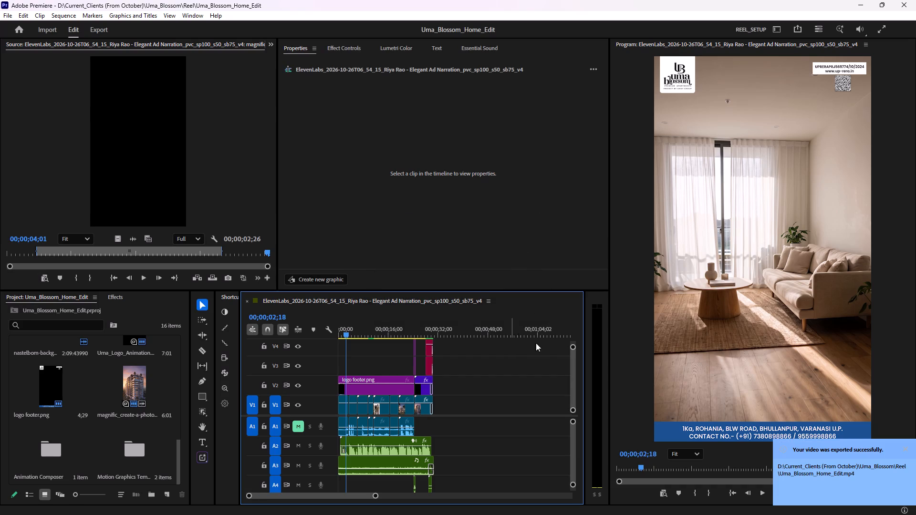
Save the Uma_Blossom_Home_Edit project and close Adobe Premiere.
{"action": "key", "text": "ctrl+s"}
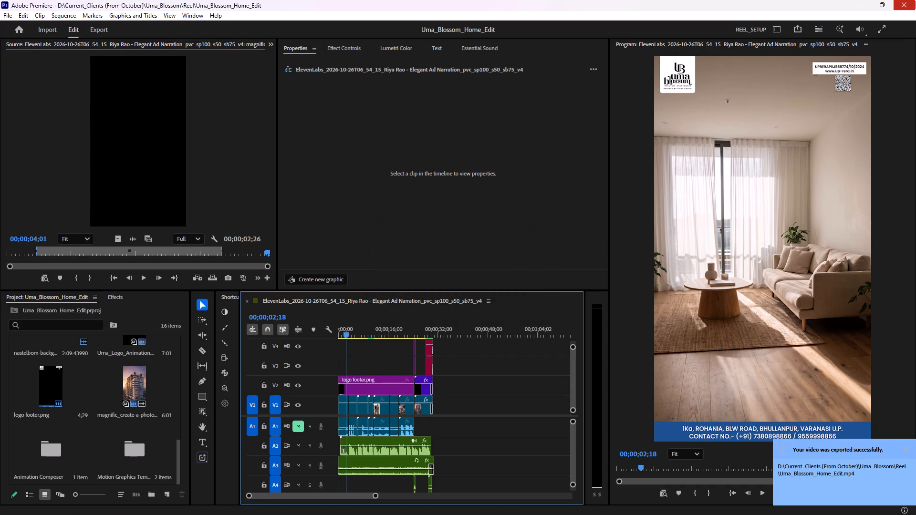
{"action": "left_click", "coordinate": [915, 1]}
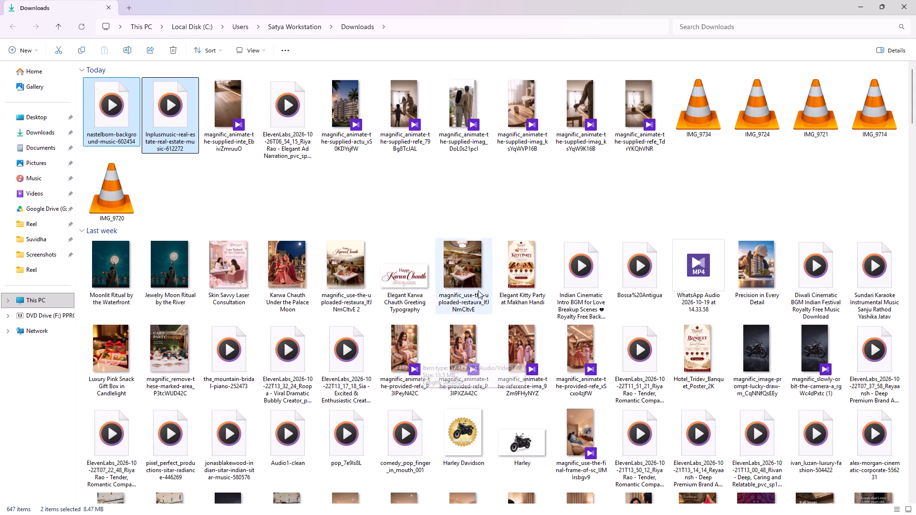
Clear the file selection in the Downloads folder and switch to the Chrome window containing WhatsApp Business.
{"action": "left_click", "coordinate": [310, 174]}
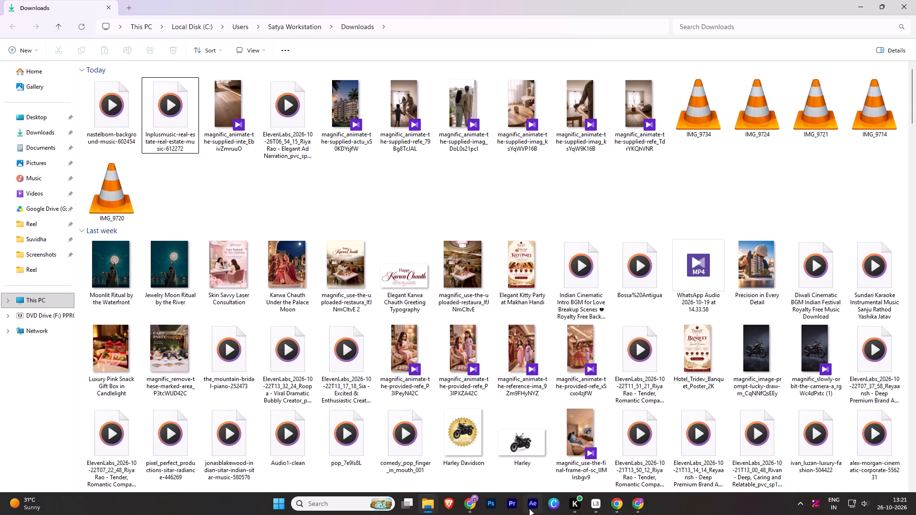
{"action": "left_click", "coordinate": [468, 501]}
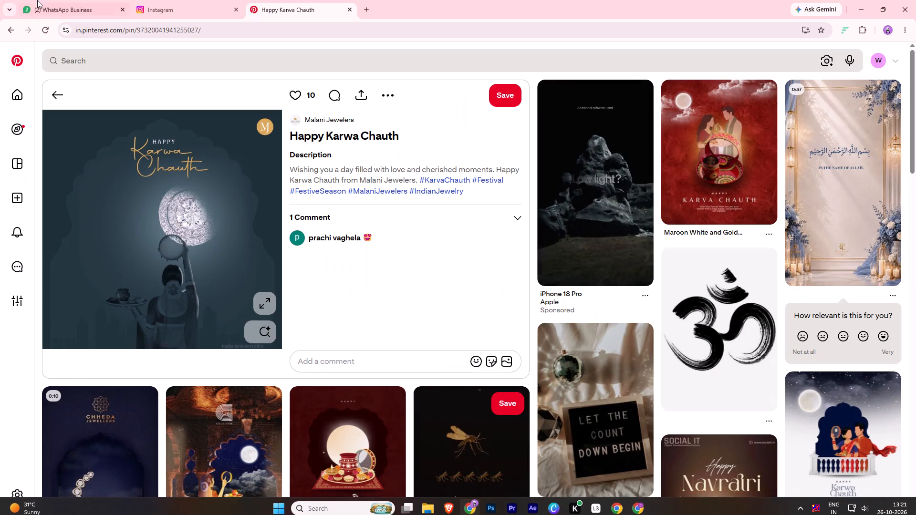